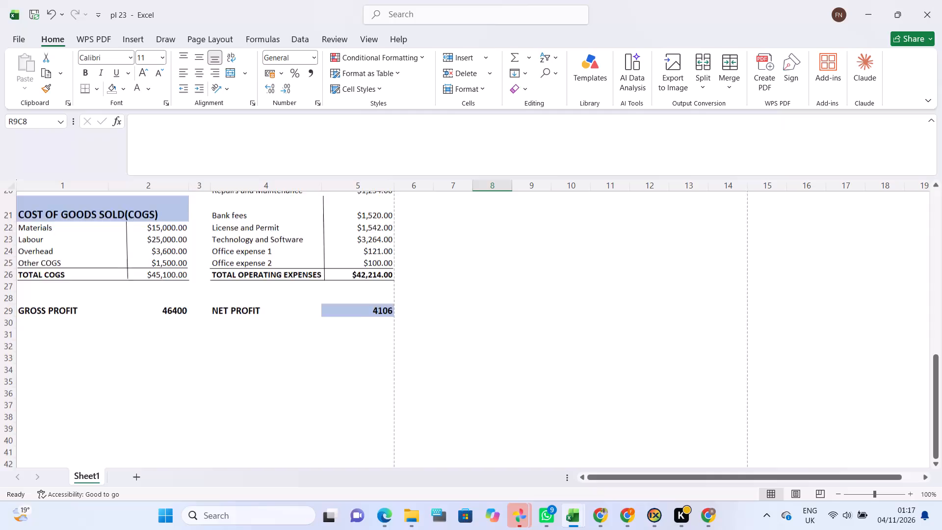
Create a new blank workbook.
{"action": "scroll", "coordinate": [291, 416], "scroll_direction": "up", "scroll_amount": 1}
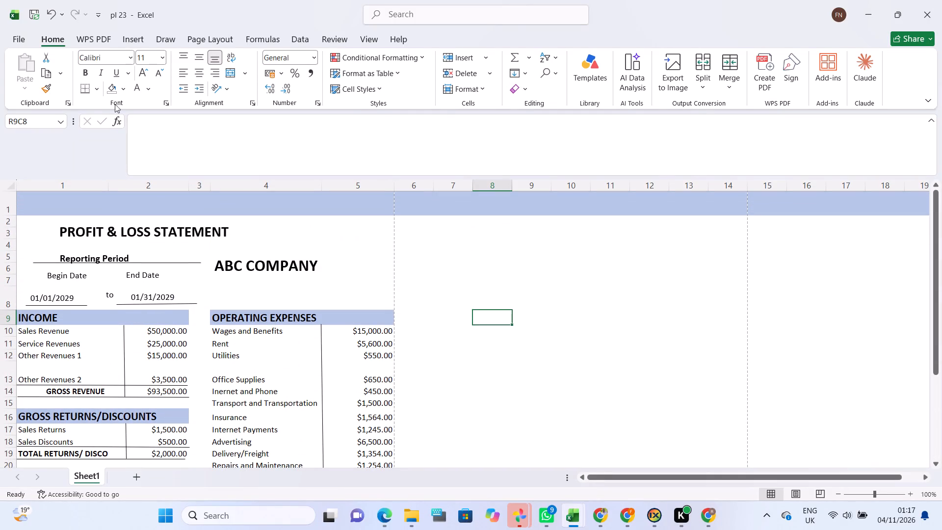
{"action": "left_click", "coordinate": [28, 46]}
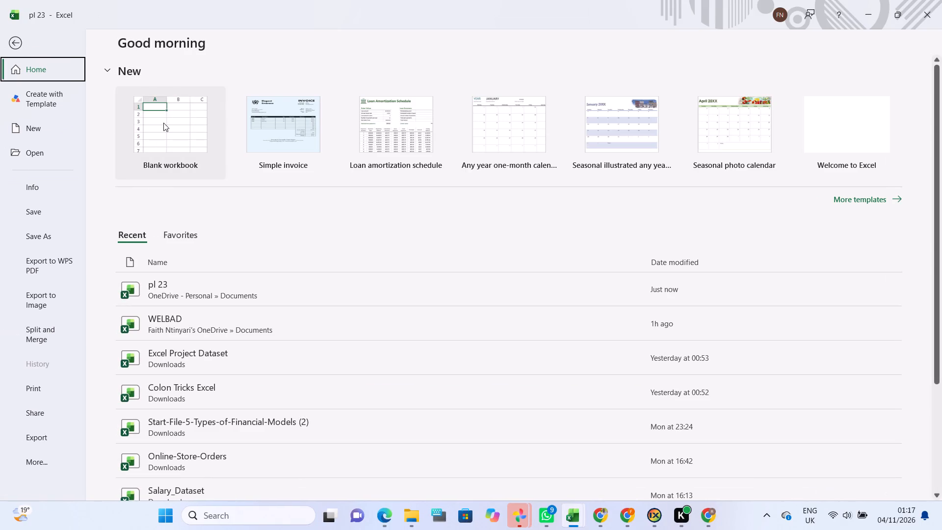
{"action": "left_click", "coordinate": [163, 123]}
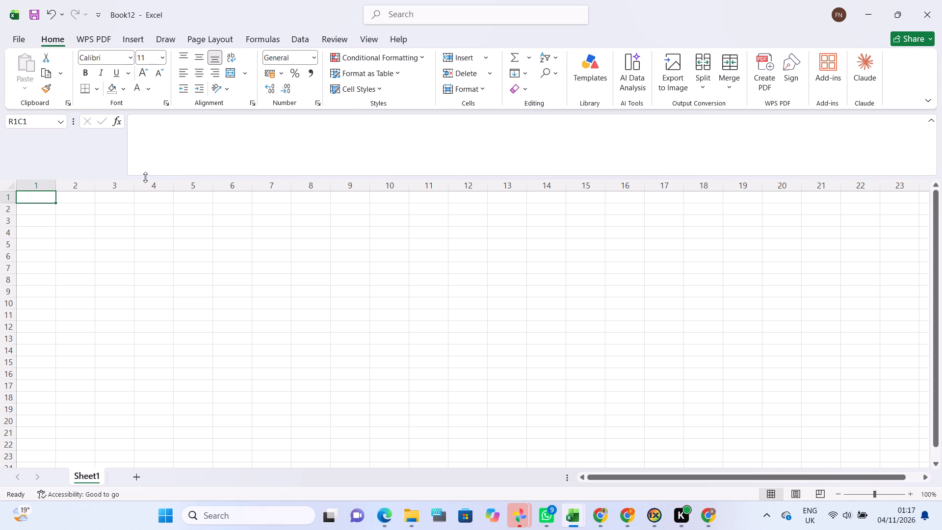
Enter the header Revenue in the first cell of row 1 and fill Q1 through Q4 across columns 2 to 5.
{"action": "left_click", "coordinate": [47, 195]}
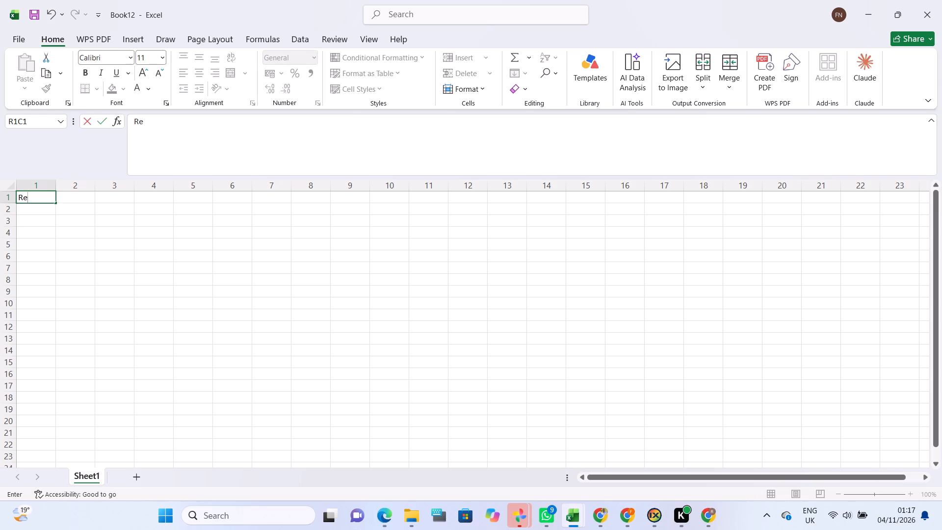
{"action": "type", "text": "venue"}
{"action": "left_click", "coordinate": [90, 200]}
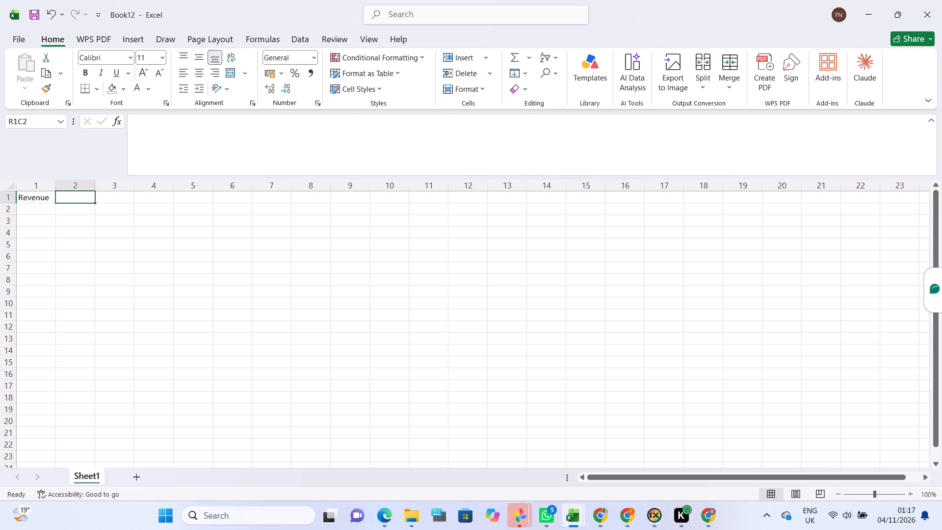
{"action": "left_click", "coordinate": [90, 200]}
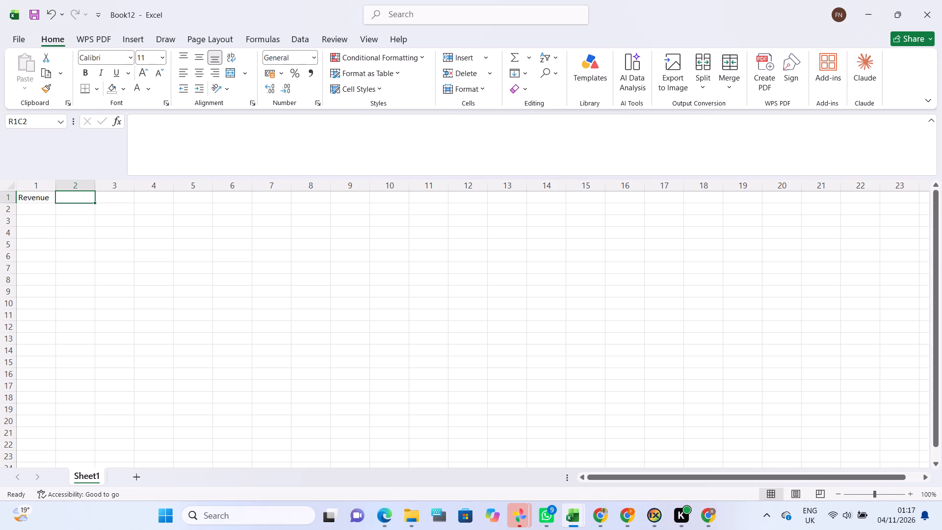
{"action": "type", "text": "Q1"}
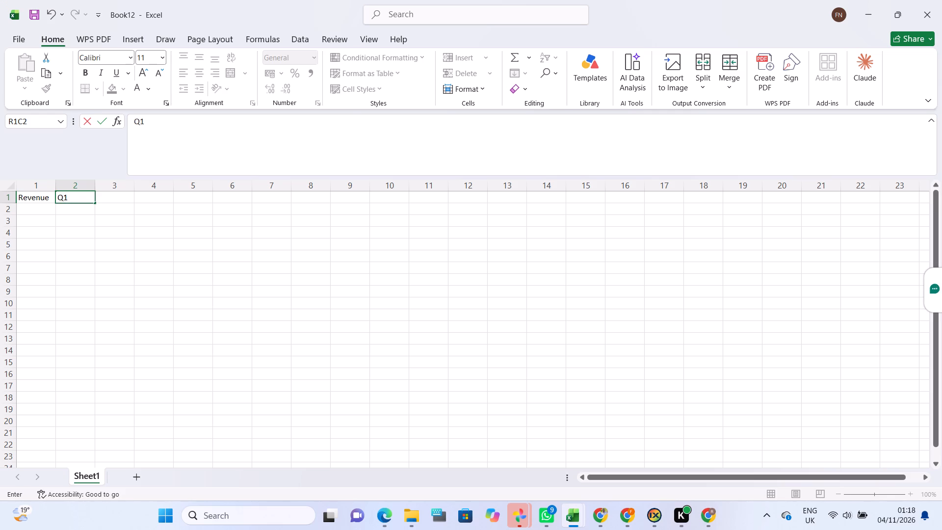
{"action": "left_click_drag", "start_coordinate": [95, 202], "coordinate": [180, 197]}
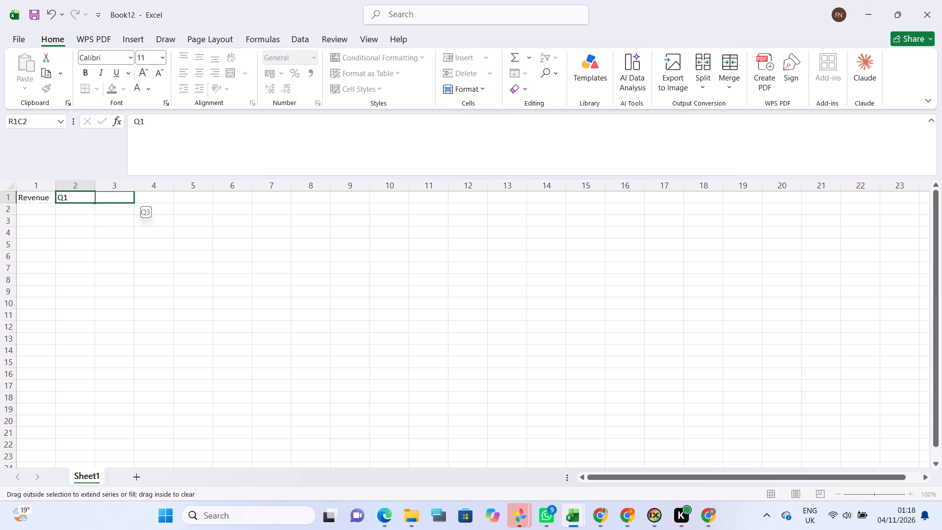
{"action": "left_click_drag", "start_coordinate": [180, 197], "coordinate": [208, 200]}
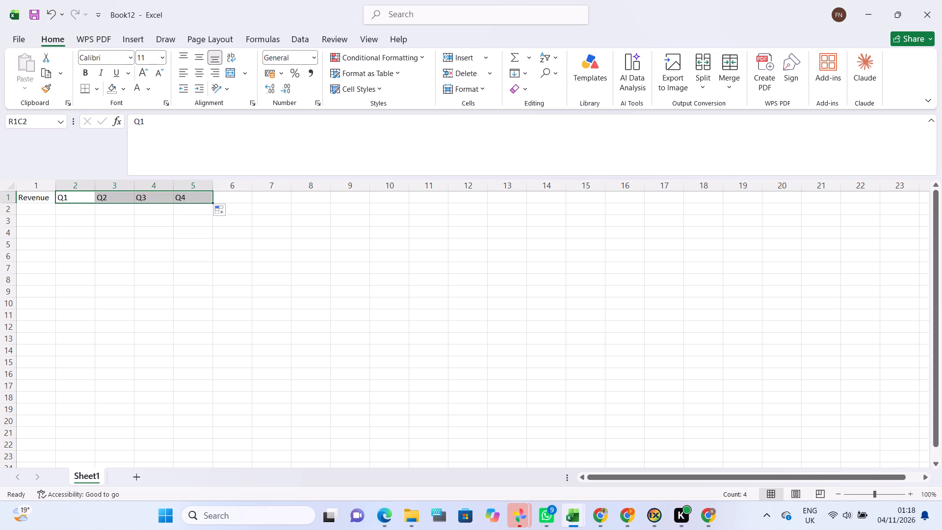
Widen column 1 to about 25 and columns 2 through 5 to about 10 to 11 each.
{"action": "left_click", "coordinate": [35, 224]}
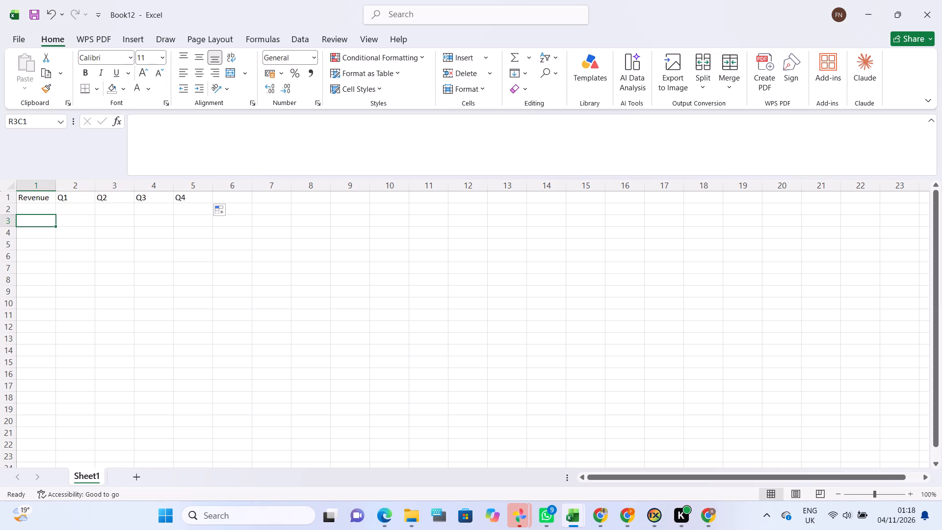
{"action": "left_click_drag", "start_coordinate": [55, 186], "coordinate": [67, 188]}
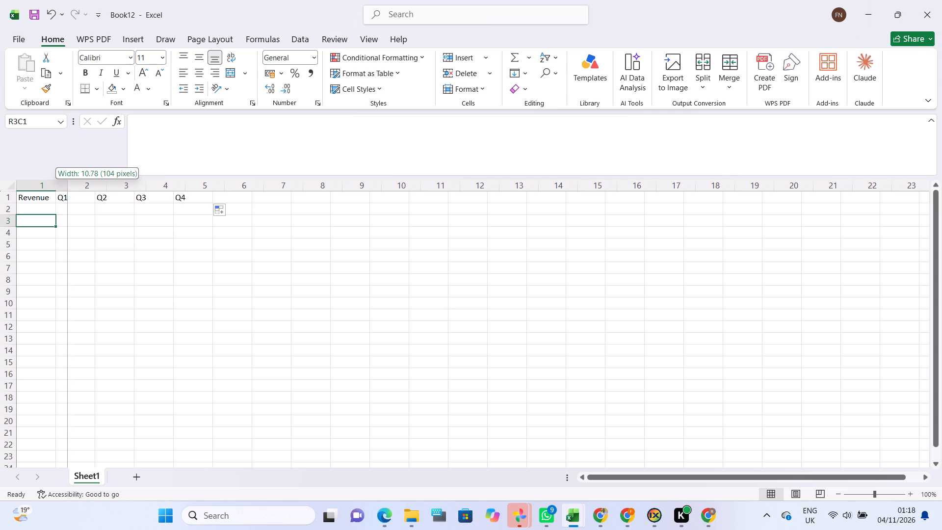
{"action": "left_click_drag", "start_coordinate": [67, 188], "coordinate": [132, 198]}
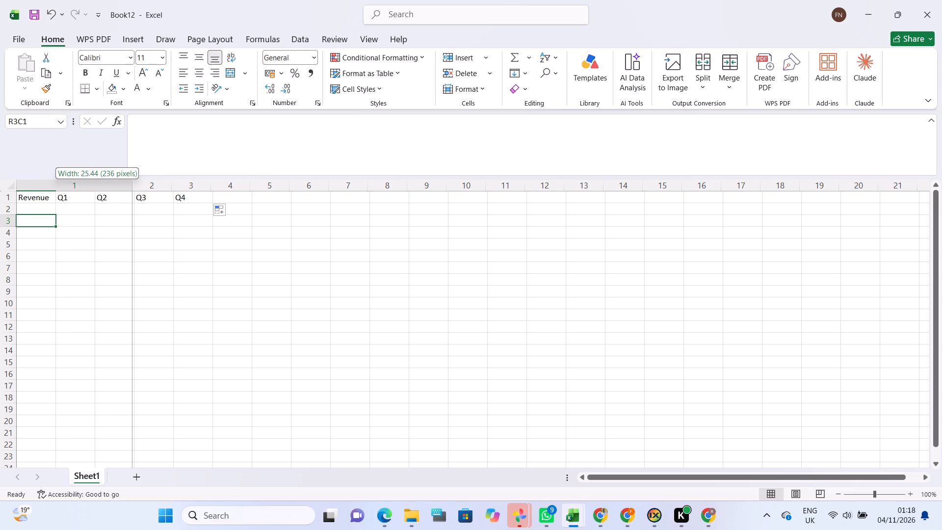
{"action": "left_click_drag", "start_coordinate": [132, 198], "coordinate": [132, 199]}
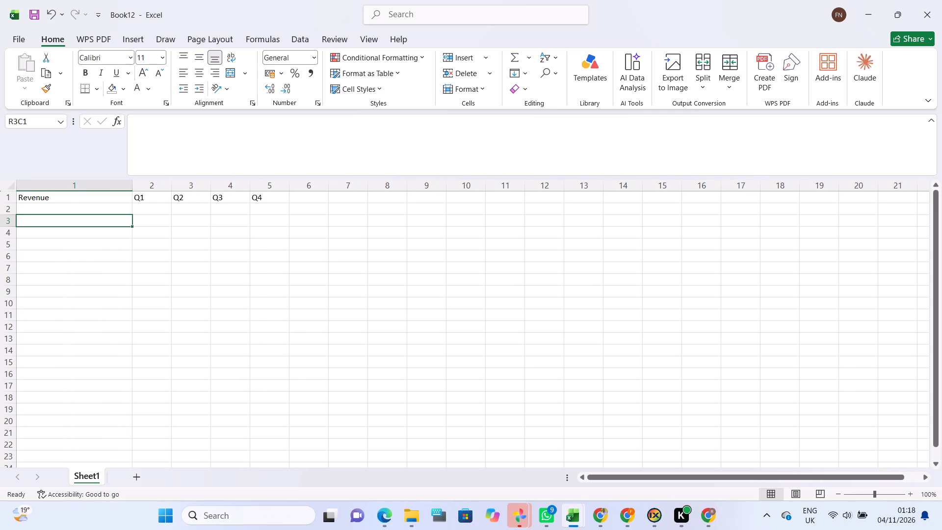
{"action": "left_click_drag", "start_coordinate": [174, 189], "coordinate": [184, 190]}
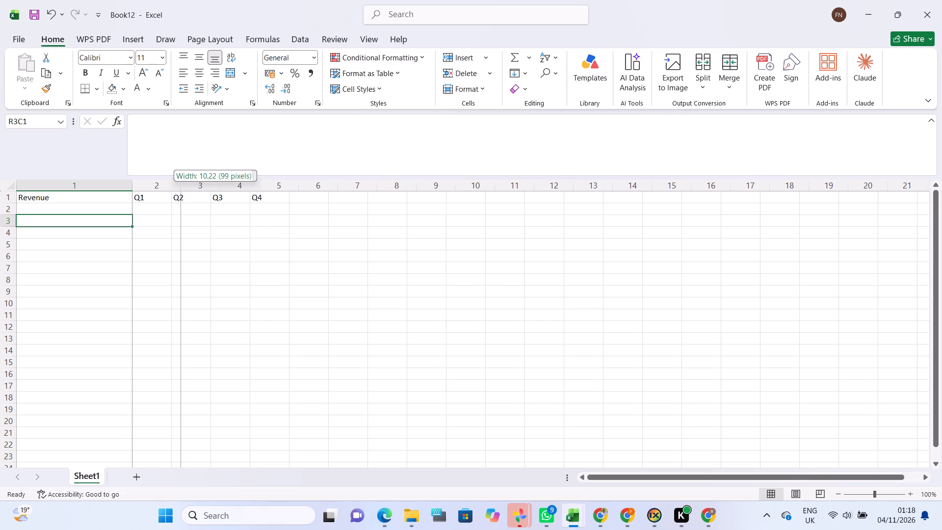
{"action": "left_click_drag", "start_coordinate": [184, 190], "coordinate": [188, 191]}
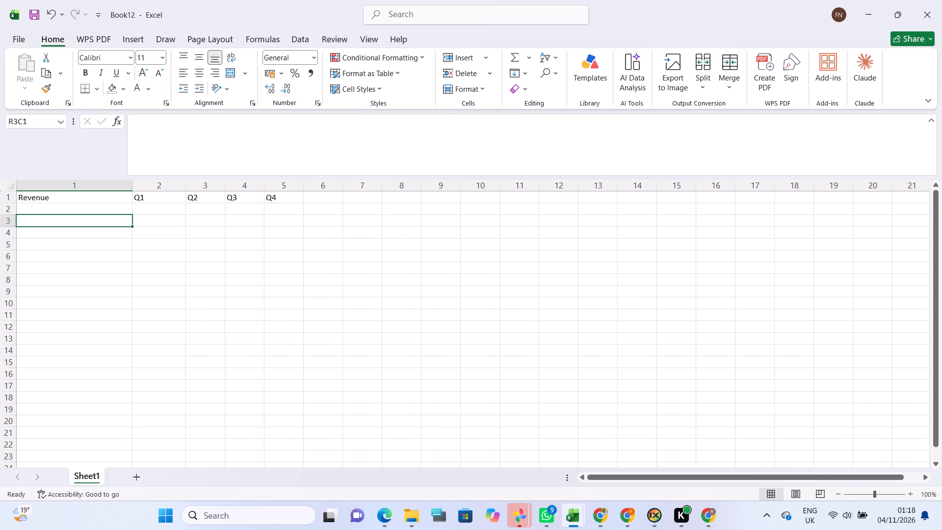
{"action": "left_click_drag", "start_coordinate": [225, 187], "coordinate": [237, 188]}
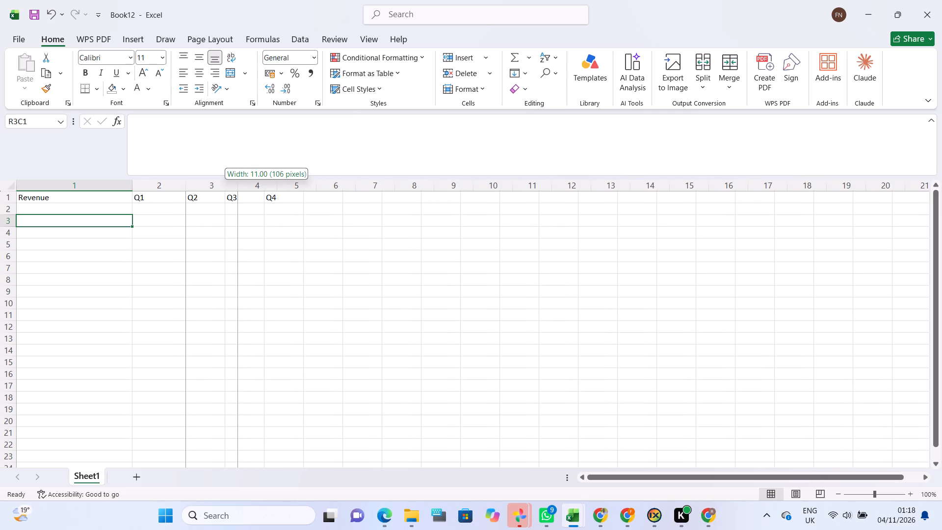
{"action": "left_click_drag", "start_coordinate": [237, 188], "coordinate": [238, 189]}
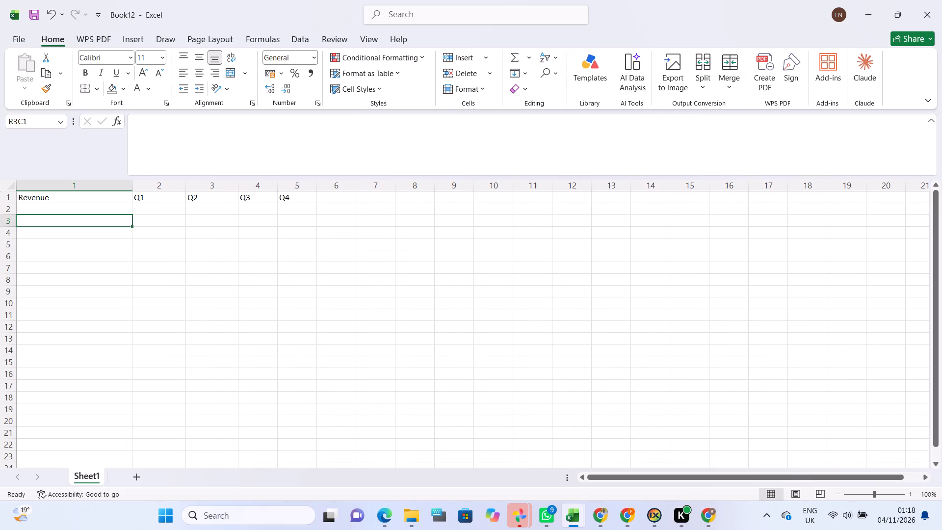
{"action": "left_click_drag", "start_coordinate": [276, 187], "coordinate": [287, 191]}
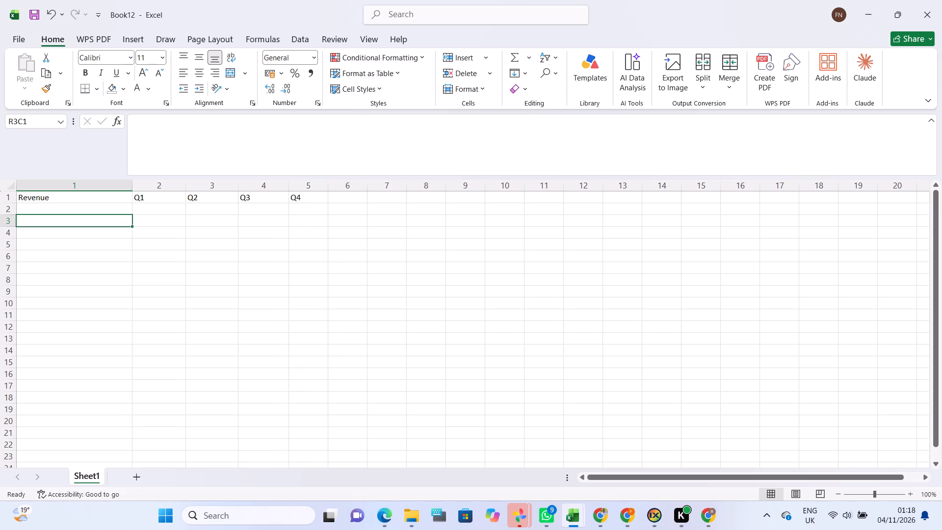
{"action": "left_click_drag", "start_coordinate": [329, 189], "coordinate": [339, 192]}
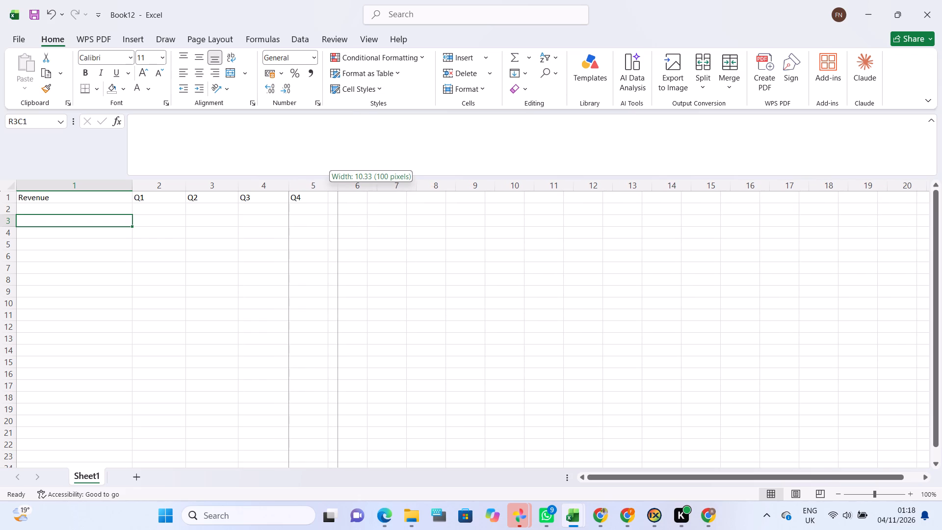
{"action": "left_click_drag", "start_coordinate": [339, 192], "coordinate": [339, 193]}
Enter the row labels Sales Revenue, Service Revenue and Interest Revenue below the Revenue header in rows 2 to 4.
{"action": "left_click", "coordinate": [105, 209]}
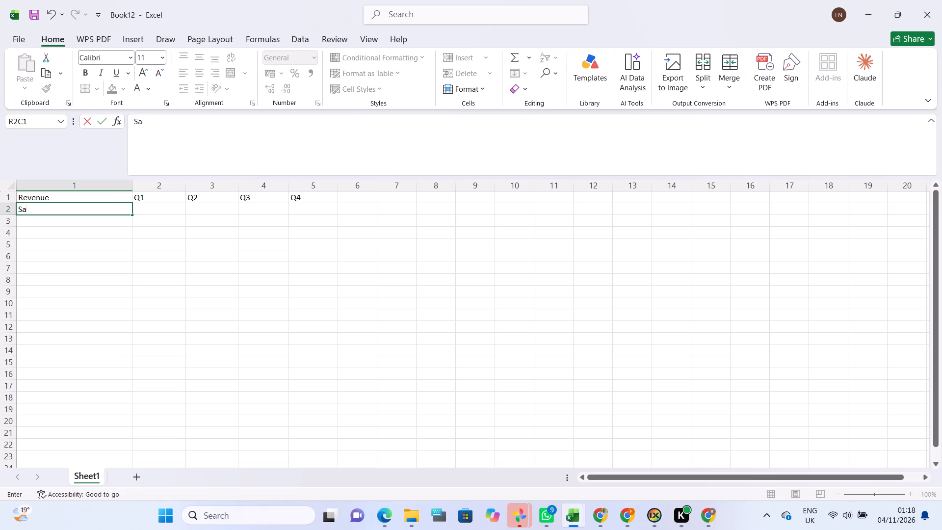
{"action": "type", "text": "les"}
{"action": "key", "text": "space"}
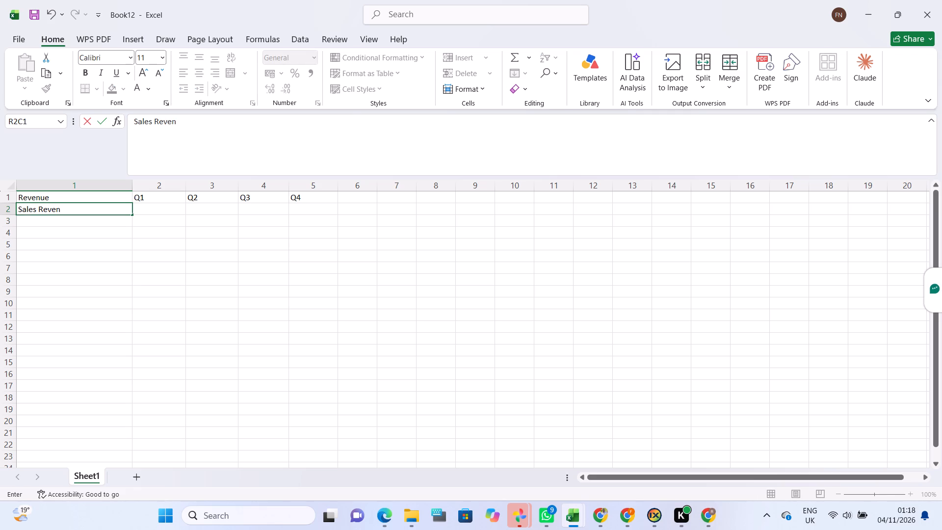
{"action": "key", "text": "Right"}
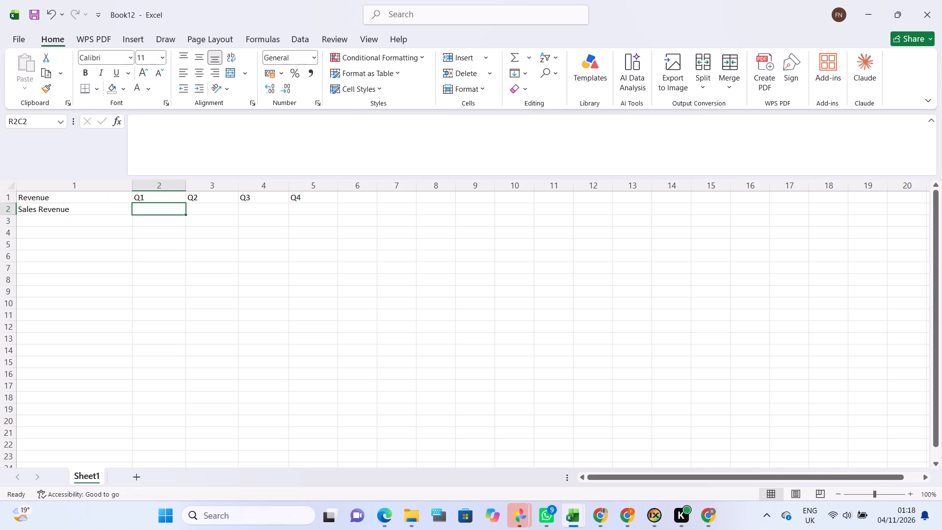
{"action": "left_click", "coordinate": [36, 226]}
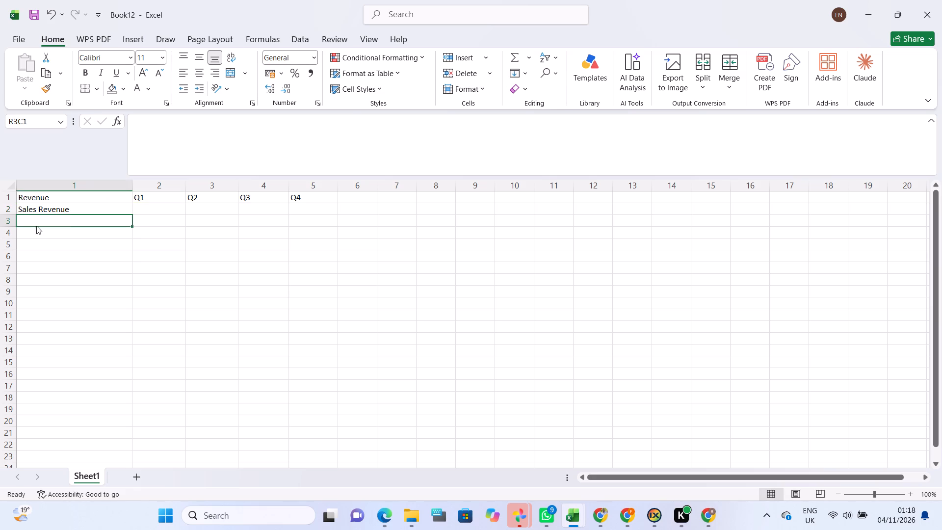
{"action": "type", "text": "ervice"}
{"action": "key", "text": "space"}
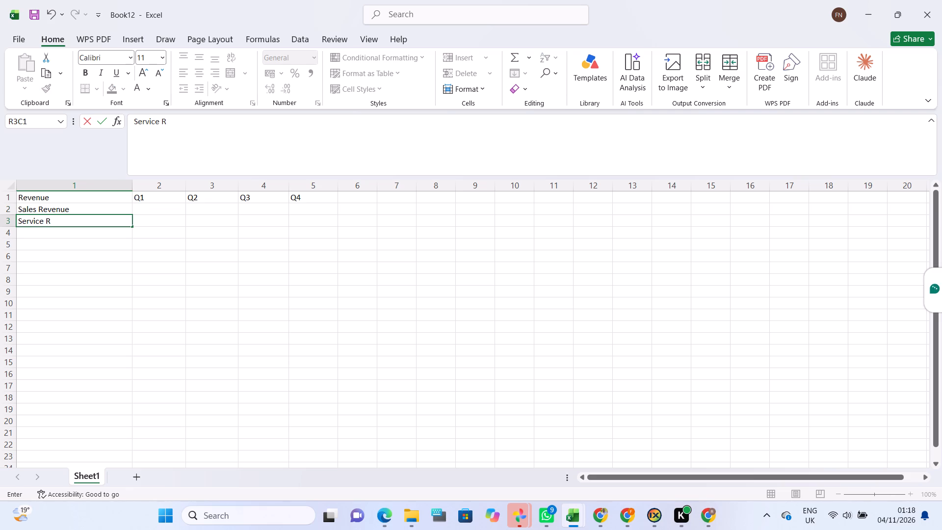
{"action": "key", "text": "Return"}
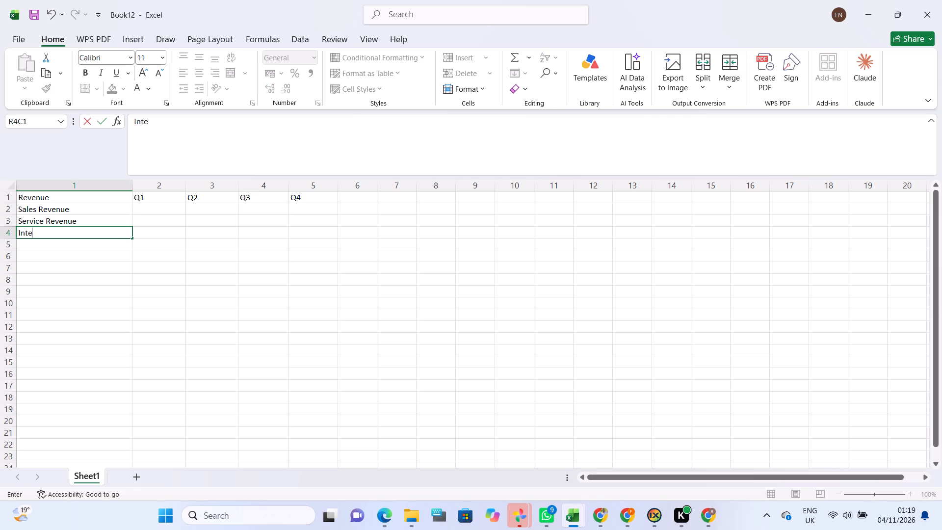
{"action": "key", "text": "BackSpace"}
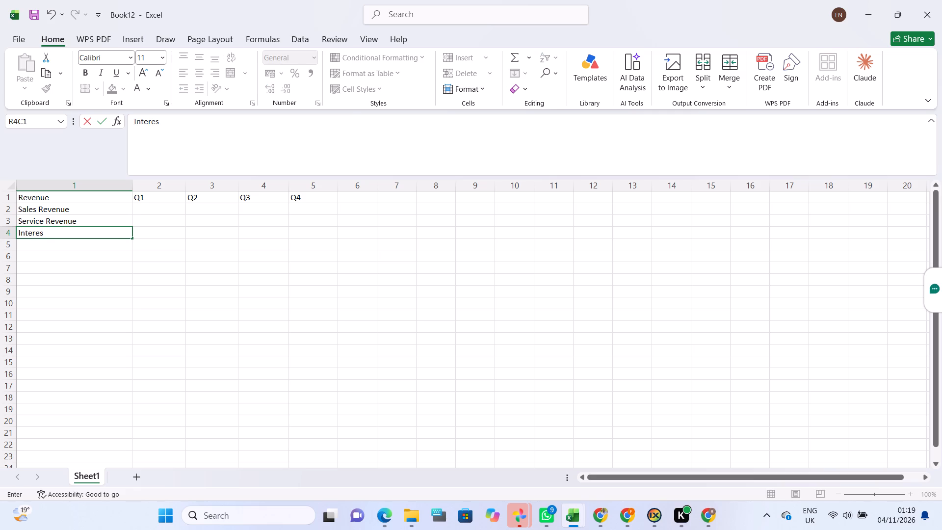
{"action": "type", "text": "t"}
{"action": "key", "text": "space"}
{"action": "type", "text": "venue"}
{"action": "key", "text": "Return"}
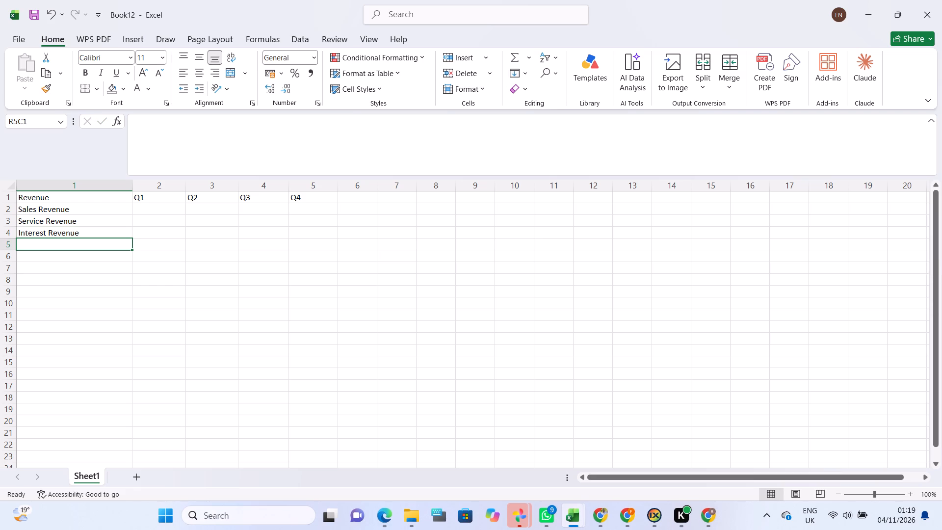
Enter the Q1 amounts: 723085 for Sales Revenue and 478982 for Service Revenue.
{"action": "left_click", "coordinate": [151, 208]}
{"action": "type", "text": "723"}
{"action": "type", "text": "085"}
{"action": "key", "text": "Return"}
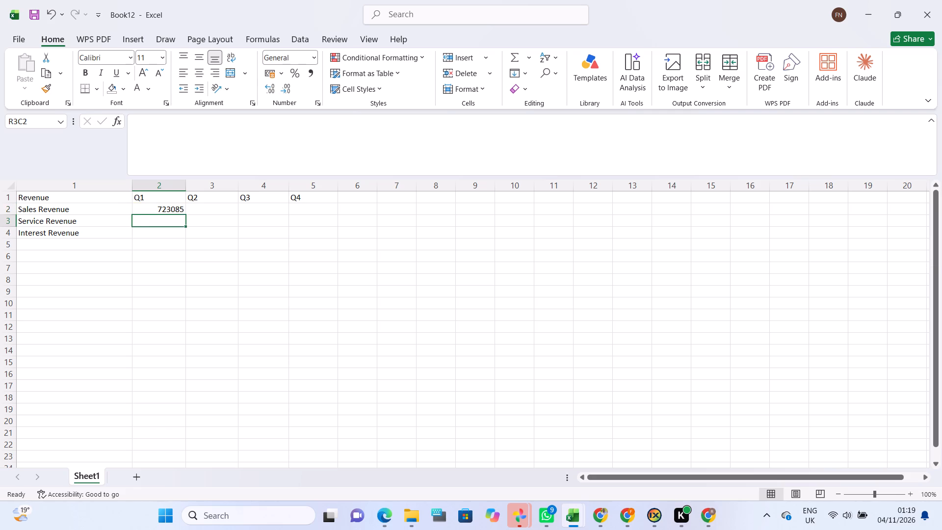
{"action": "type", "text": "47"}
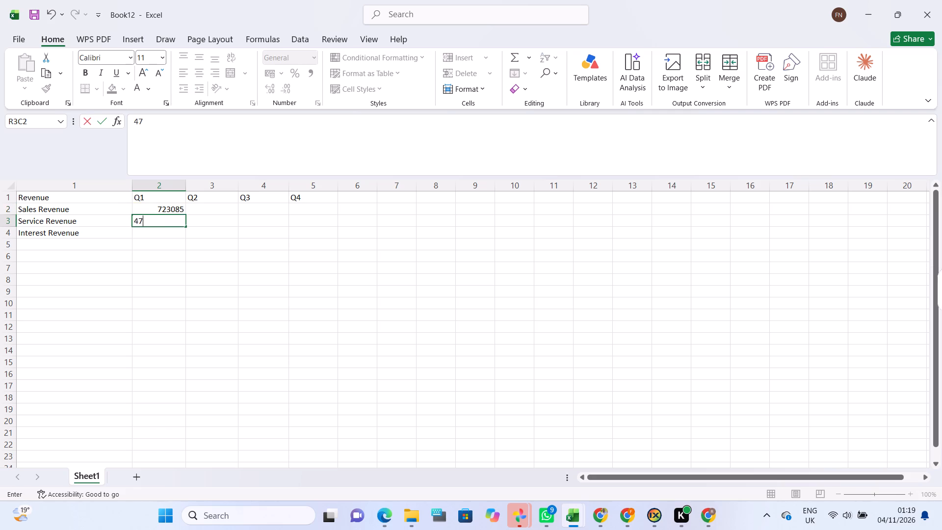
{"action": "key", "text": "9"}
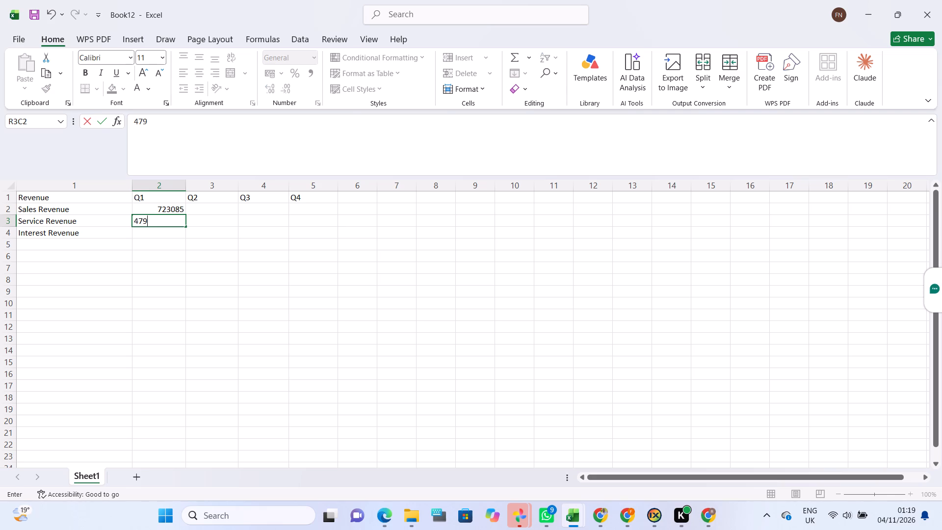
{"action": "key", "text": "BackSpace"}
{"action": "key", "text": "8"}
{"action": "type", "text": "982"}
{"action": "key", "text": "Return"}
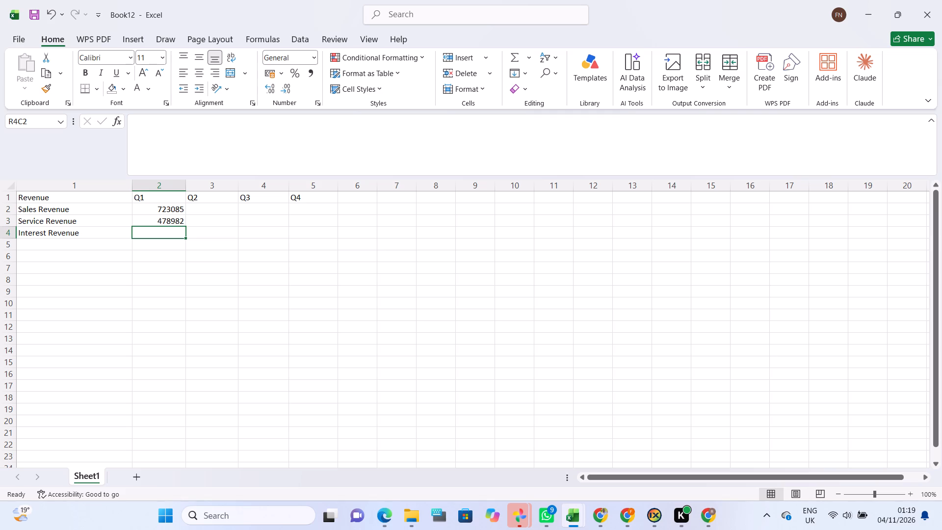
Enter the Q2 amounts: 123456 for Sales Revenue and 678234 for Service Revenue.
{"action": "left_click", "coordinate": [230, 210]}
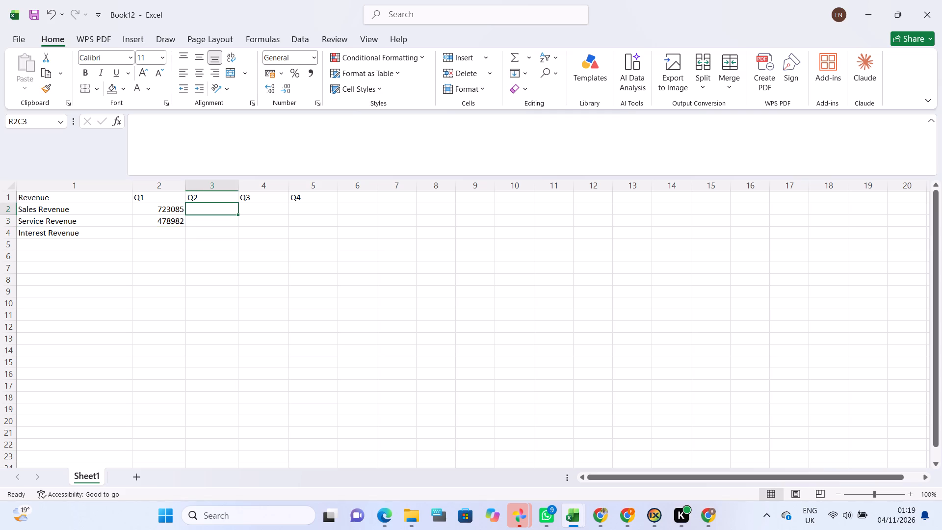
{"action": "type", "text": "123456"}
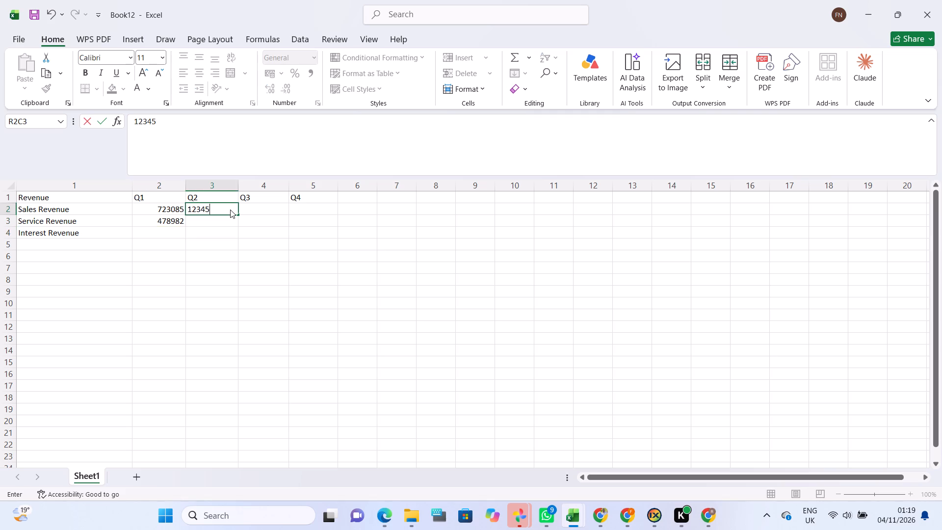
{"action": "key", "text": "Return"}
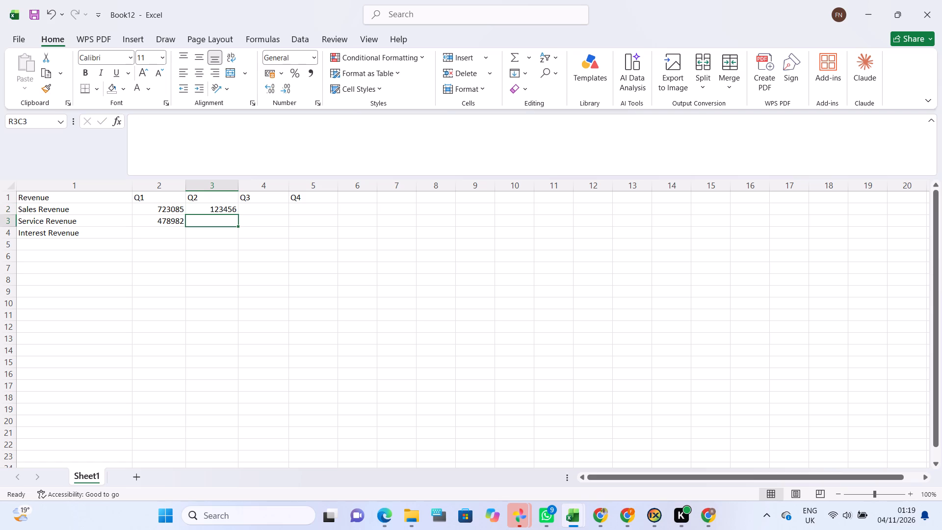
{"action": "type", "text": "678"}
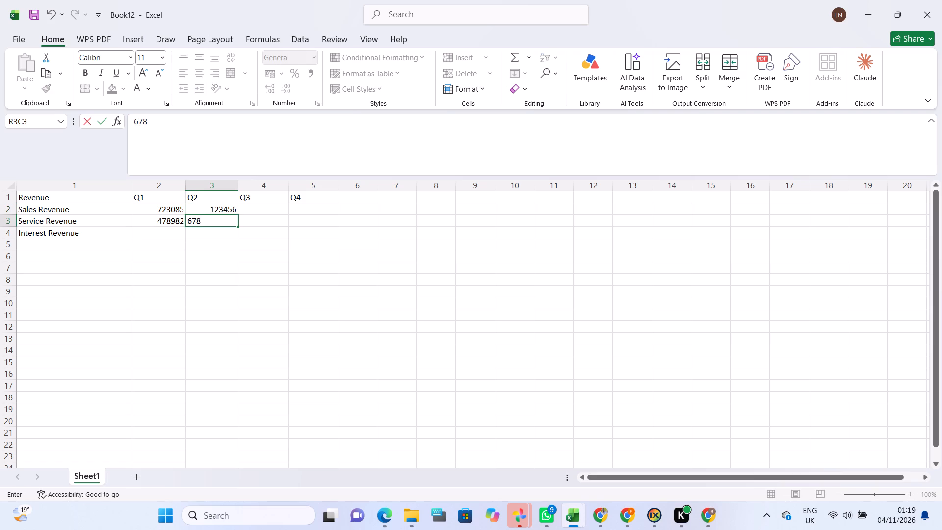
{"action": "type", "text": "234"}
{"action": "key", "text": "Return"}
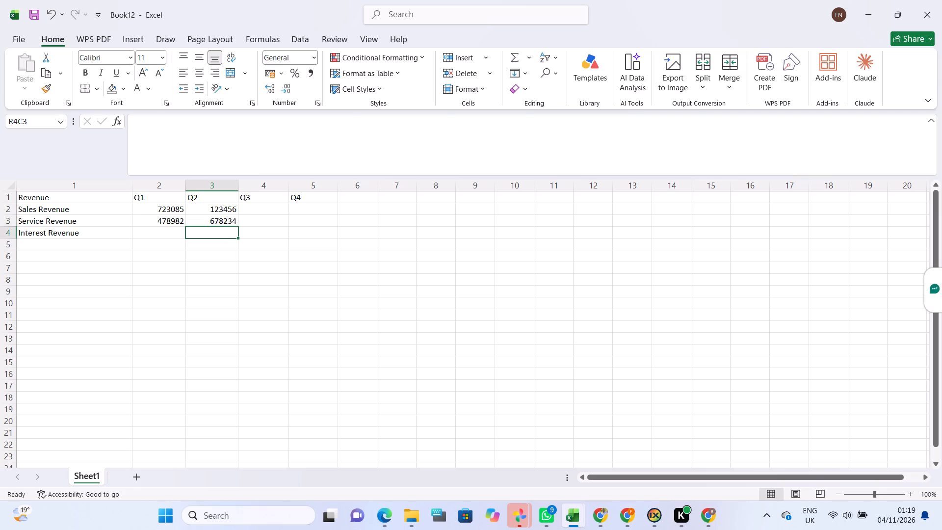
Enter the Q3 amounts: 702290 for Sales Revenue and 543321 for Service Revenue.
{"action": "left_click", "coordinate": [164, 234]}
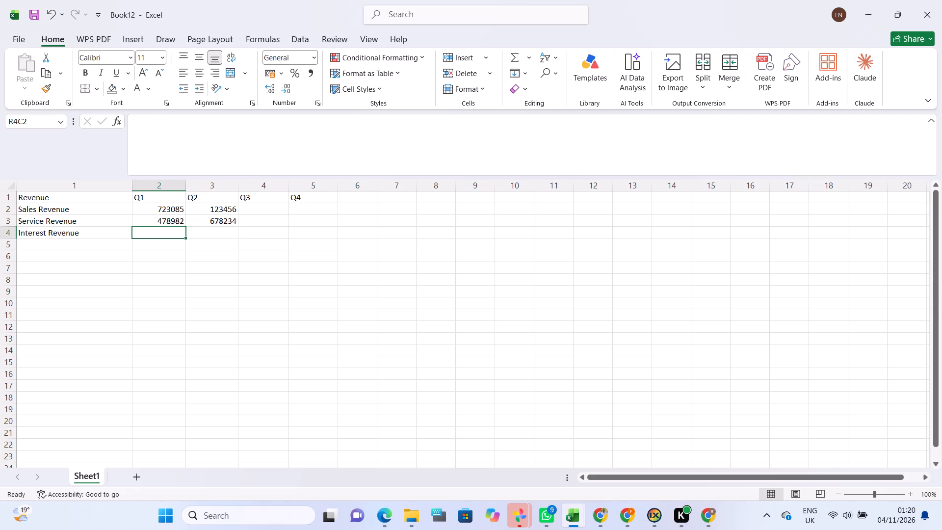
{"action": "left_click", "coordinate": [272, 209]}
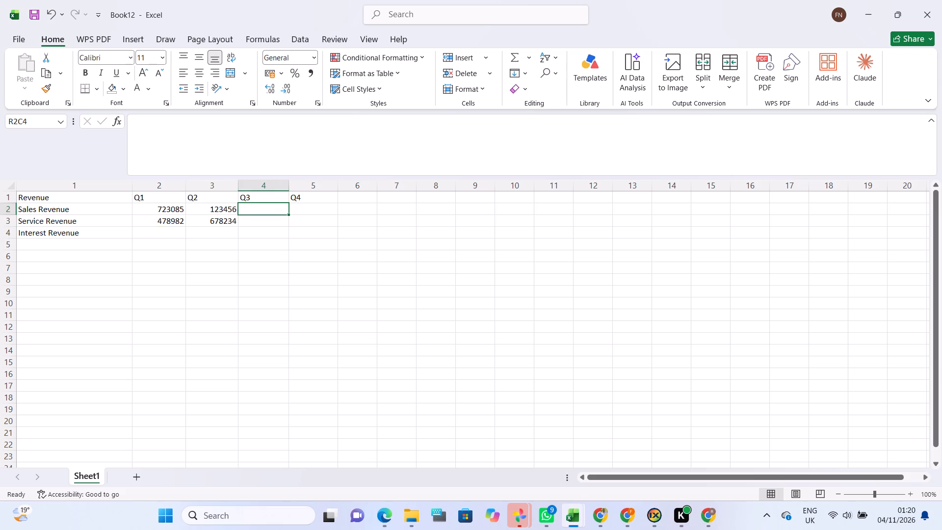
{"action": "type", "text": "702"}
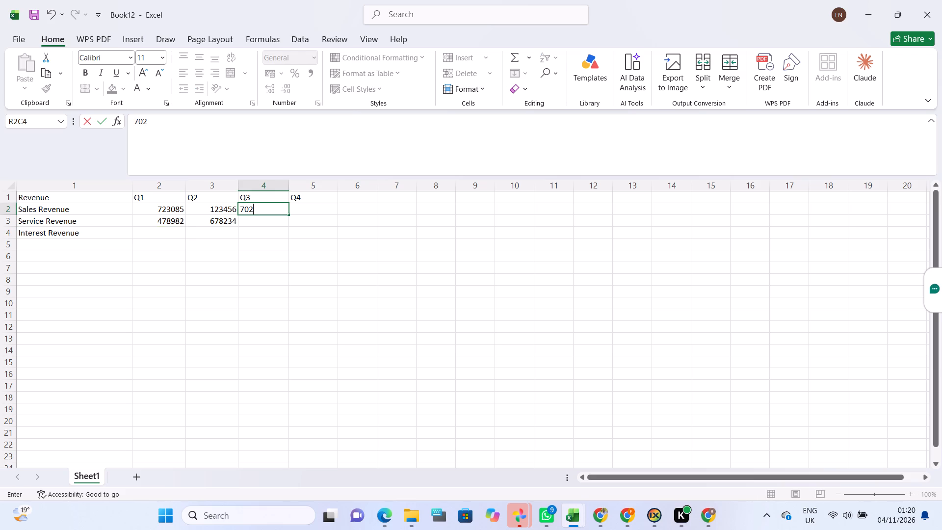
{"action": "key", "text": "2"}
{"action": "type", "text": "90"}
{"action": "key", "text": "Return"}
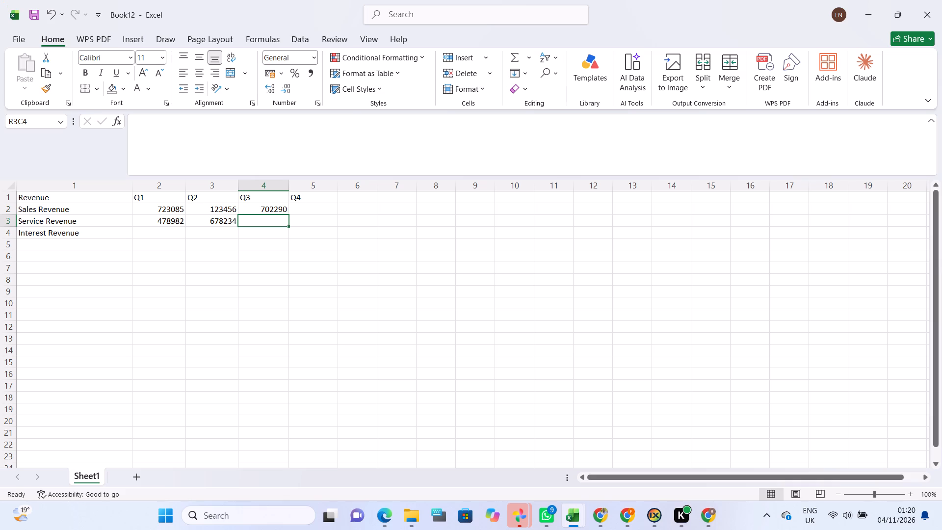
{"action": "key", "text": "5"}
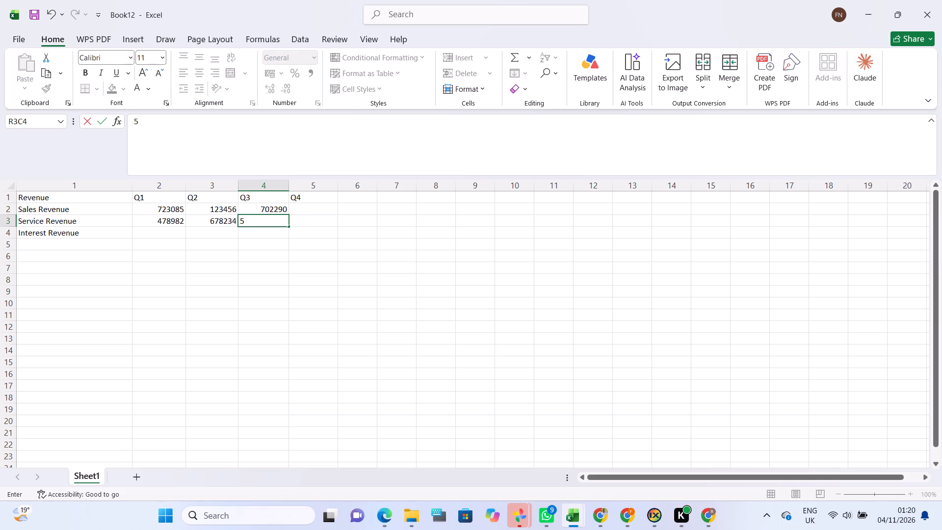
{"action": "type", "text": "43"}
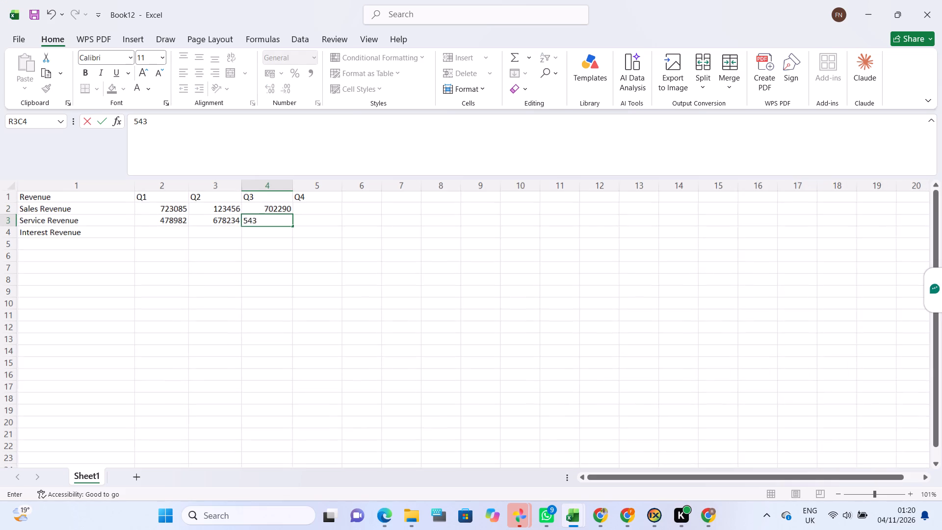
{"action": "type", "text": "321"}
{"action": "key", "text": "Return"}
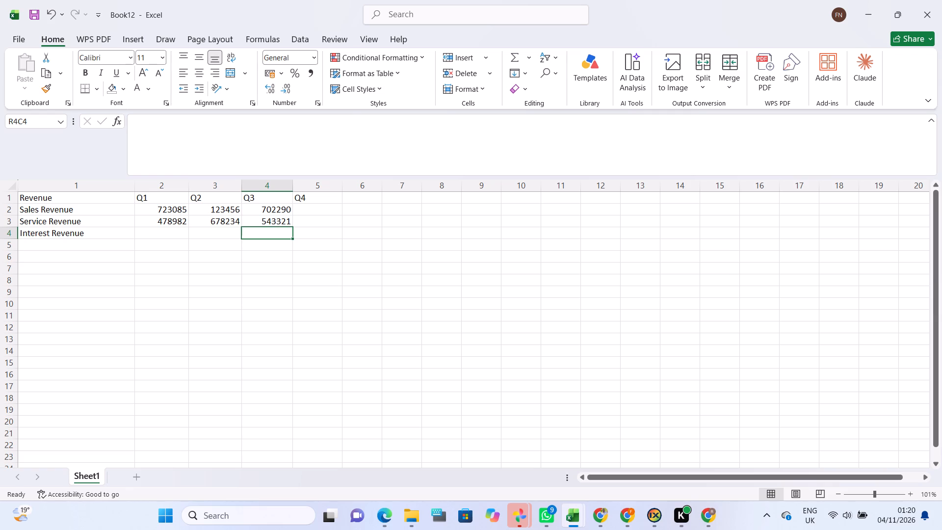
Make the header cells from Revenue through Q4 in row 1 bold.
{"action": "left_click_drag", "start_coordinate": [26, 194], "coordinate": [180, 192]}
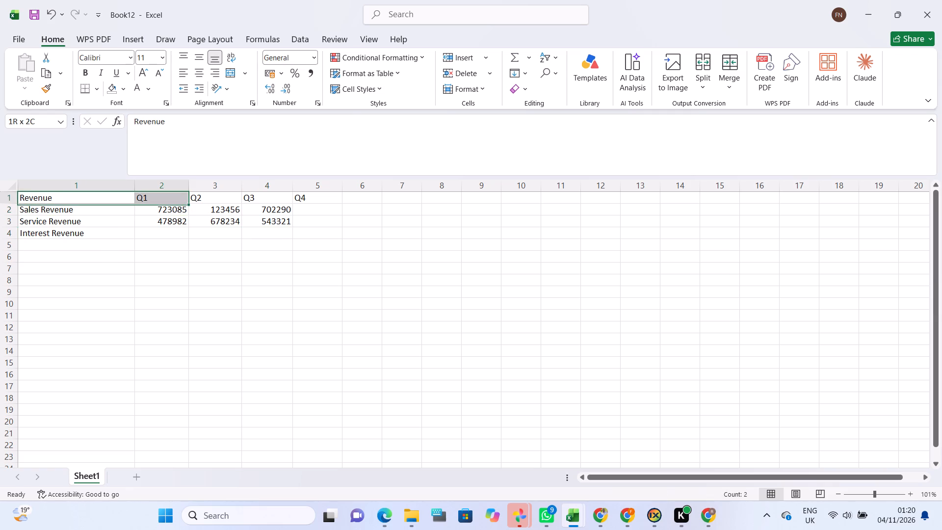
{"action": "left_click_drag", "start_coordinate": [180, 192], "coordinate": [313, 203]}
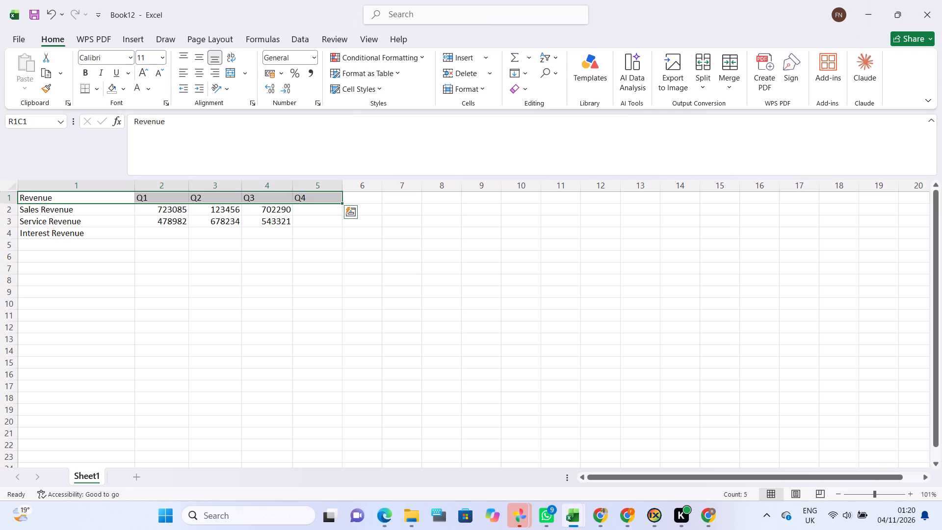
{"action": "left_click", "coordinate": [85, 72]}
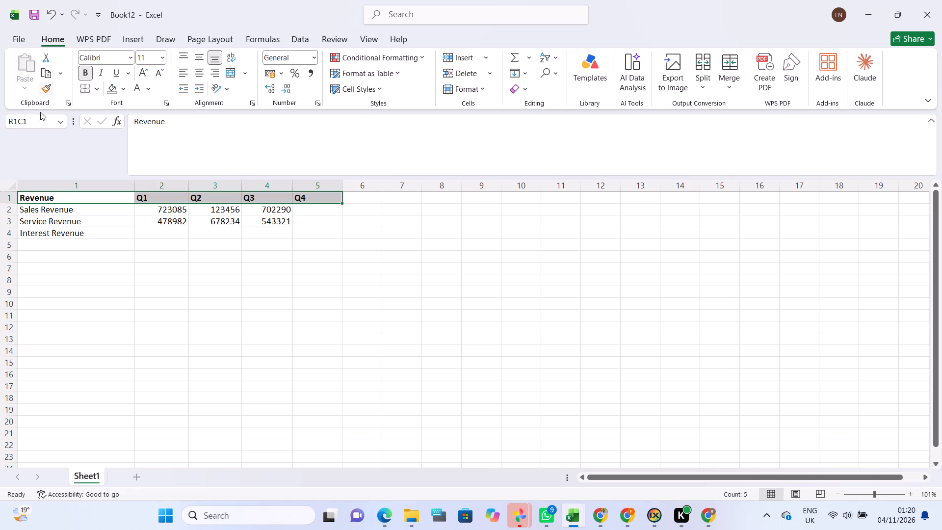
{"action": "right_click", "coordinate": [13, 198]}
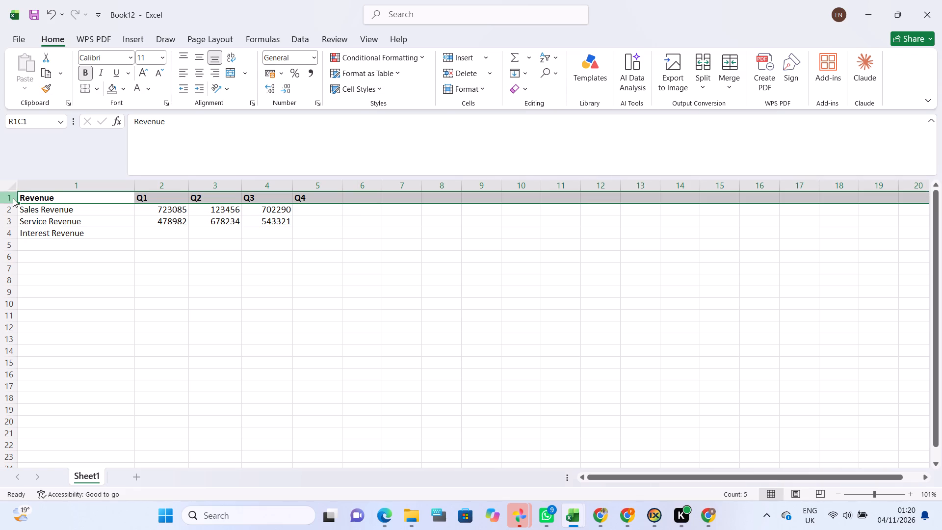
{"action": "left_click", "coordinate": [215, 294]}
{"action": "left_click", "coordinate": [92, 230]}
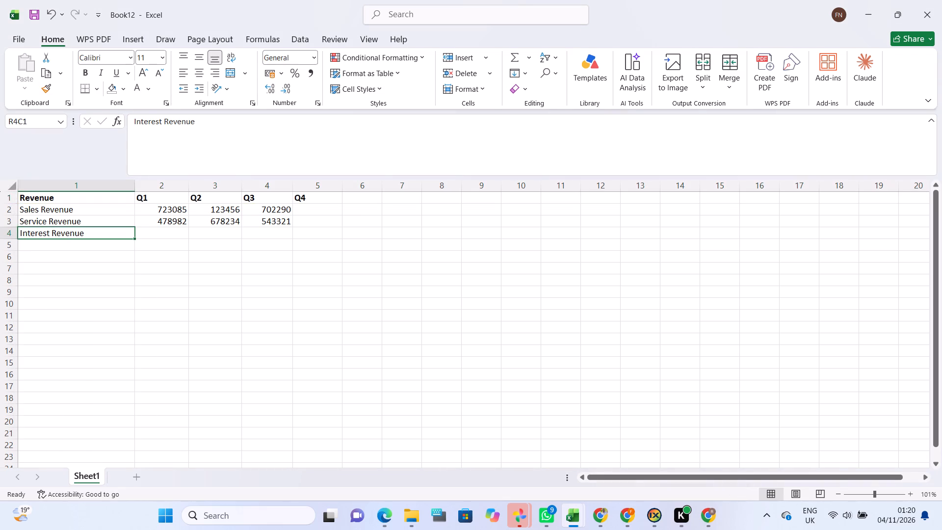
Fill the entire header row 1 with the lightest green background colour.
{"action": "right_click", "coordinate": [8, 198]}
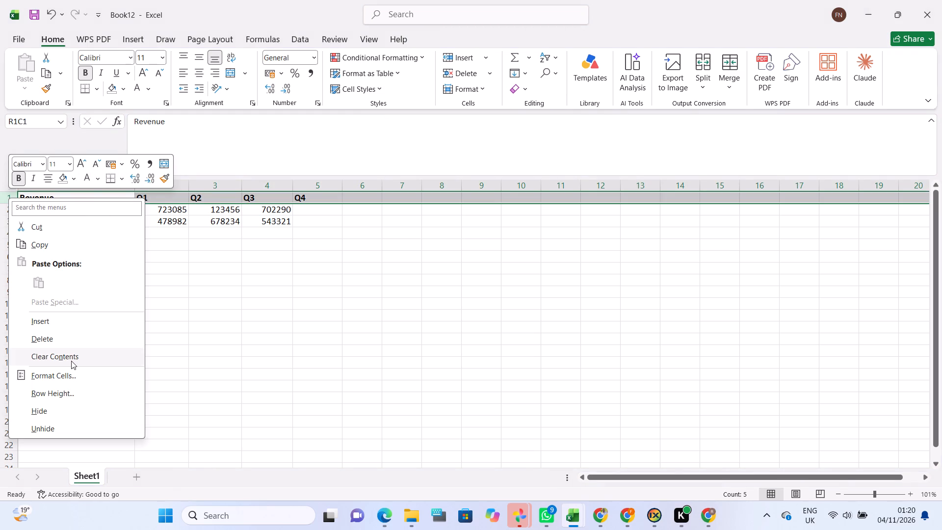
{"action": "left_click", "coordinate": [52, 376]}
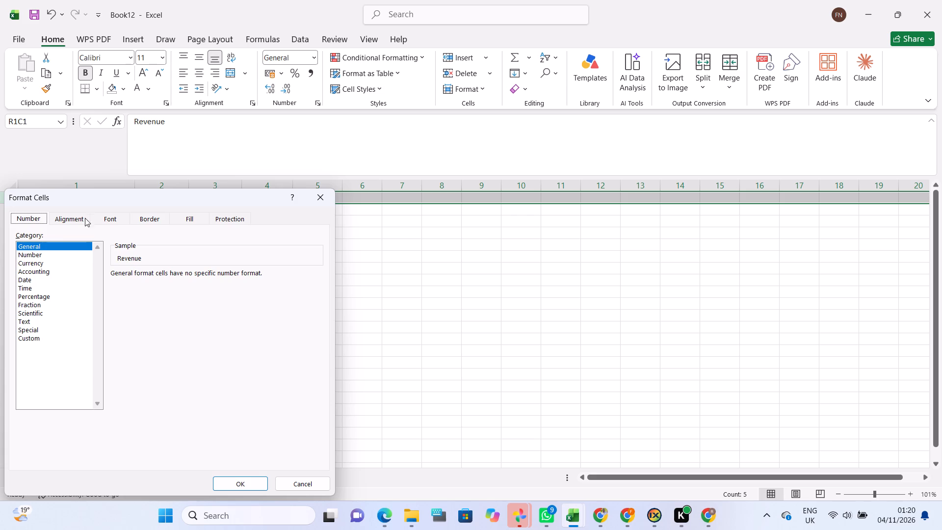
{"action": "left_click", "coordinate": [190, 218]}
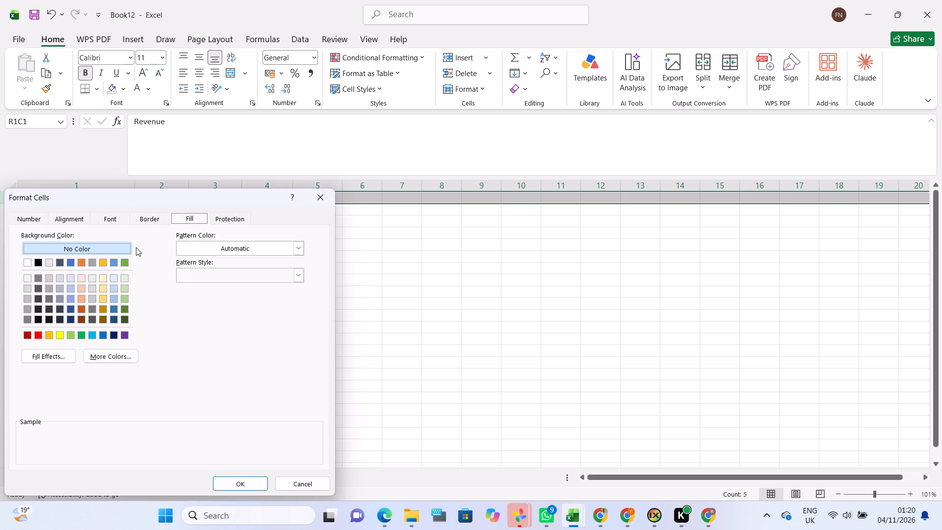
{"action": "left_click", "coordinate": [126, 276]}
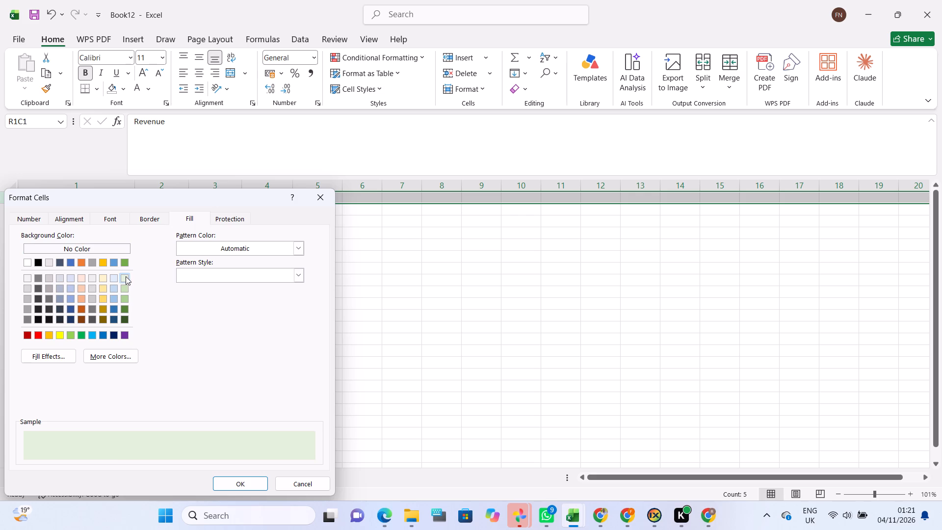
{"action": "left_click", "coordinate": [223, 489]}
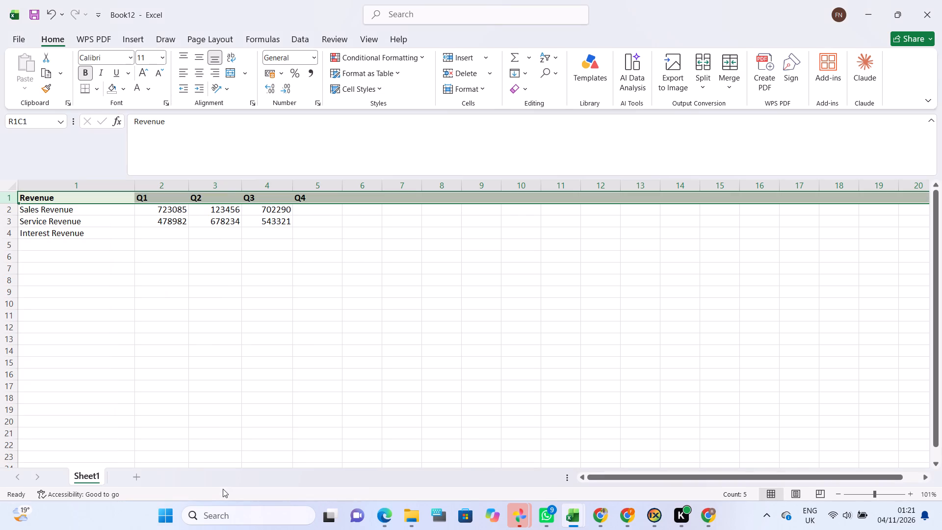
Enter the label Total below Interest Revenue in row 5 and align it right.
{"action": "left_click", "coordinate": [109, 220]}
{"action": "left_click", "coordinate": [98, 248]}
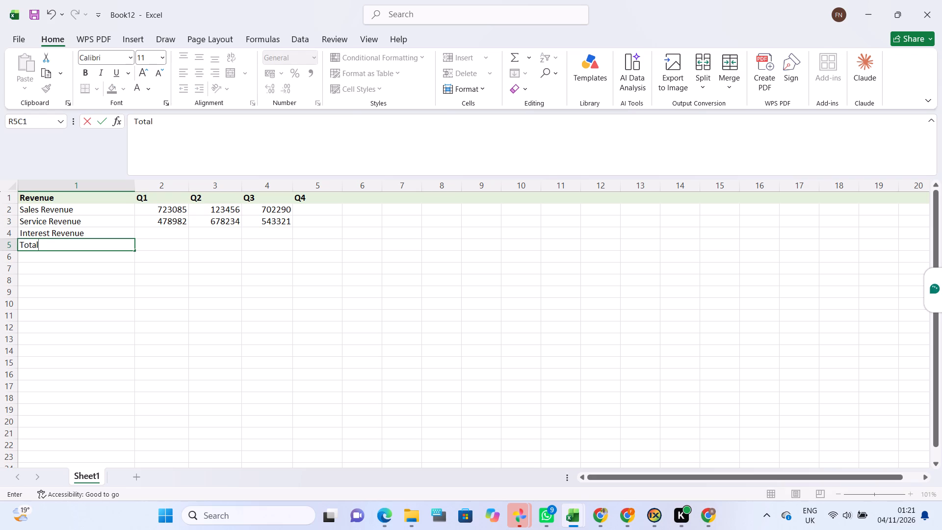
{"action": "left_click", "coordinate": [215, 72]}
{"action": "left_click", "coordinate": [179, 252]}
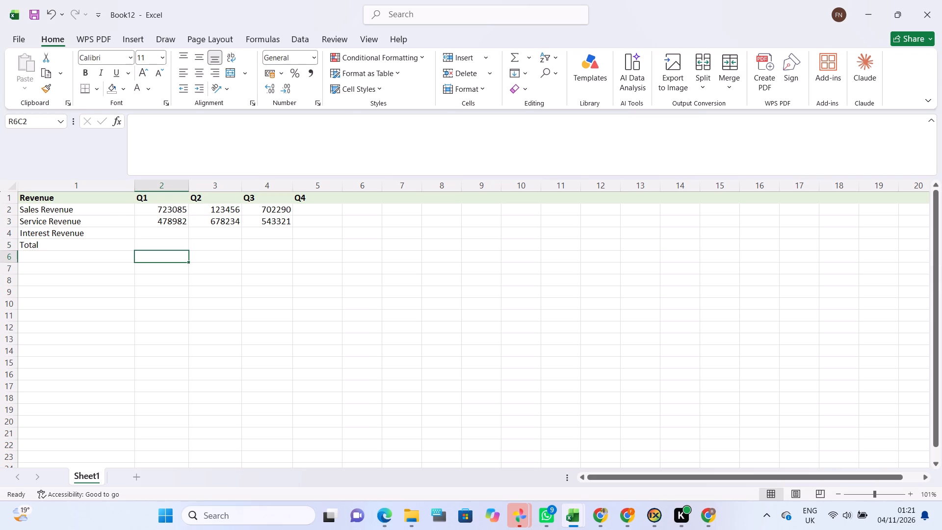
{"action": "left_click", "coordinate": [84, 240]}
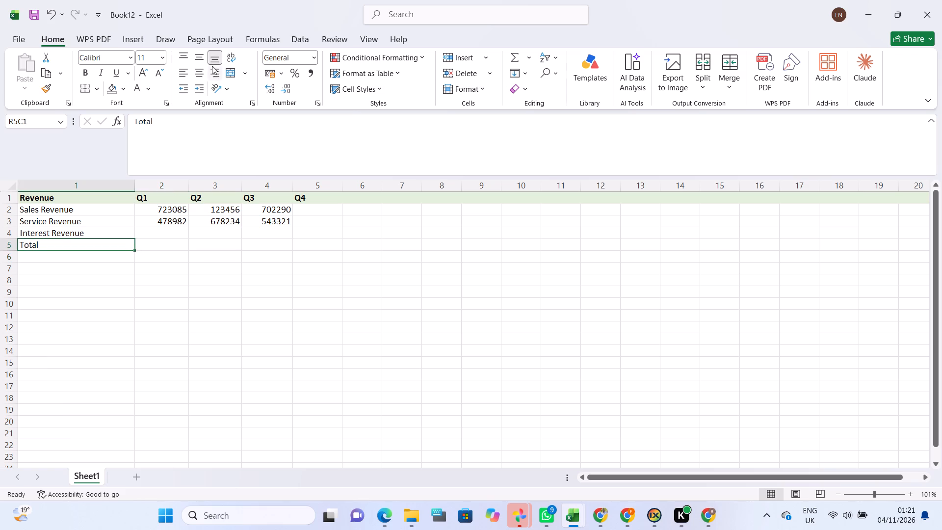
{"action": "left_click", "coordinate": [211, 65]}
{"action": "left_click", "coordinate": [218, 71]}
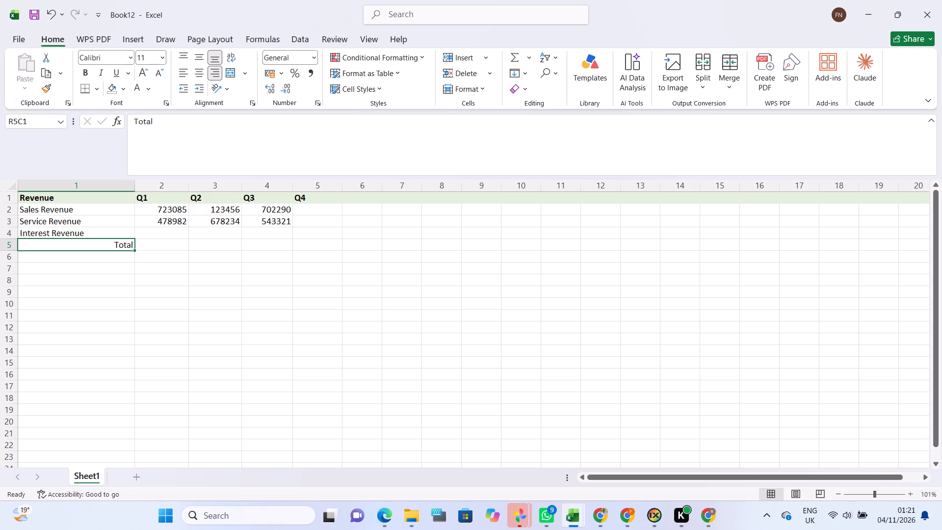
In the Total row under Q1, enter a formula adding the Q1 Sales Revenue and Service Revenue cells.
{"action": "left_click", "coordinate": [158, 249]}
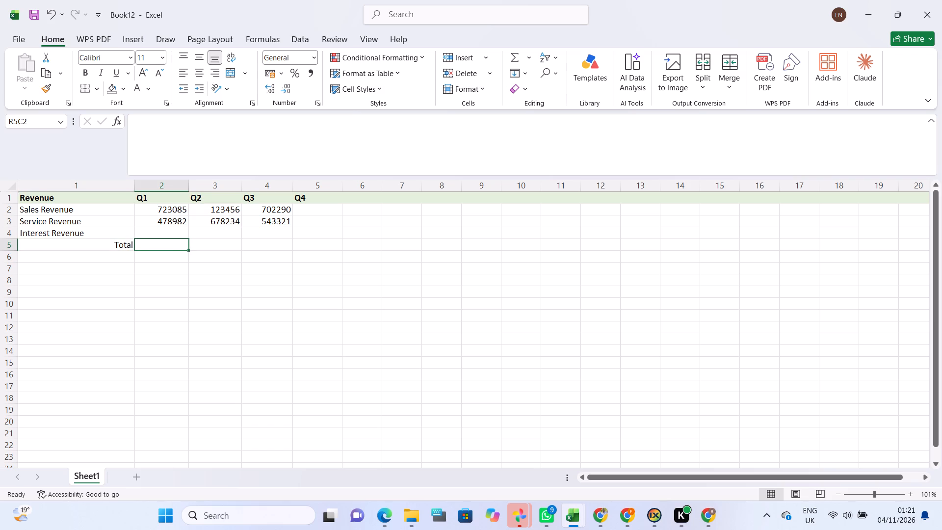
{"action": "key", "text": "equal"}
{"action": "left_click", "coordinate": [161, 214]}
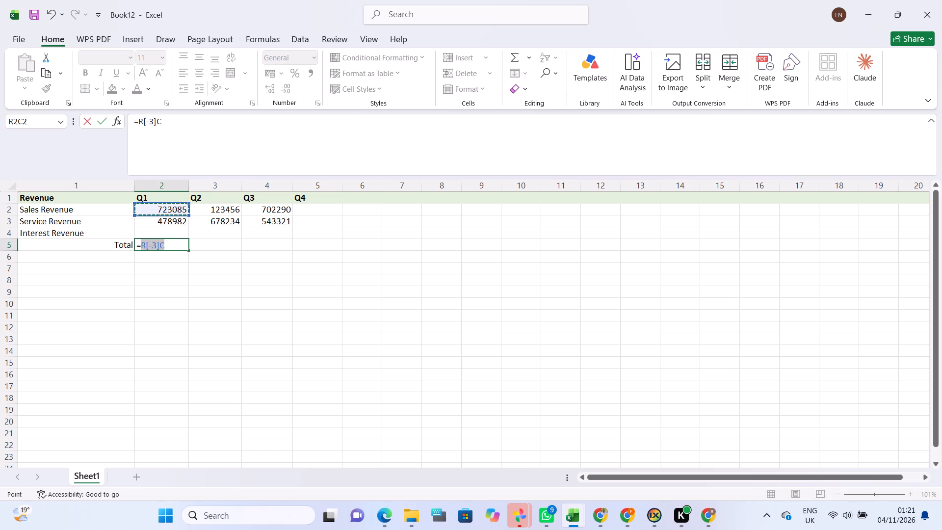
{"action": "key", "text": "shift+plus"}
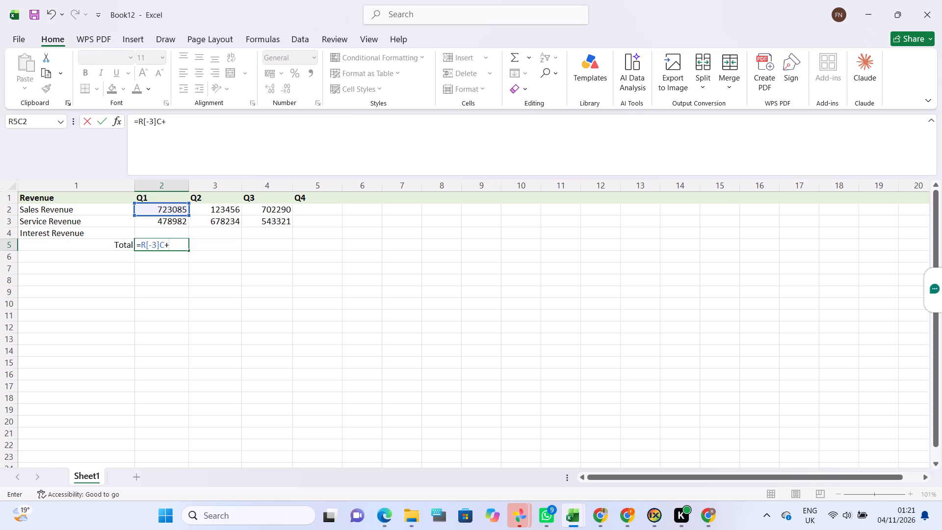
{"action": "left_click", "coordinate": [161, 224]}
{"action": "key", "text": "Return"}
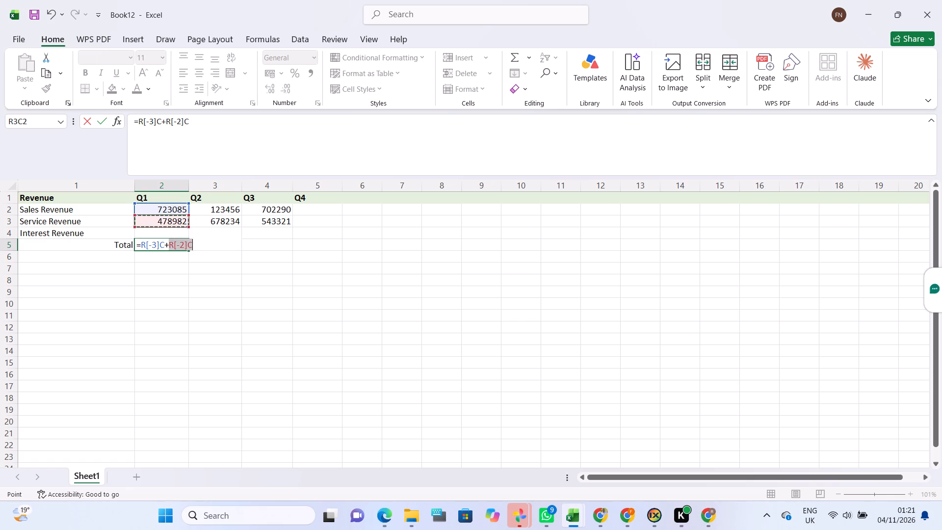
In the Total row under Q2, enter a formula adding the Q2 Sales Revenue and Service Revenue cells.
{"action": "left_click", "coordinate": [209, 247]}
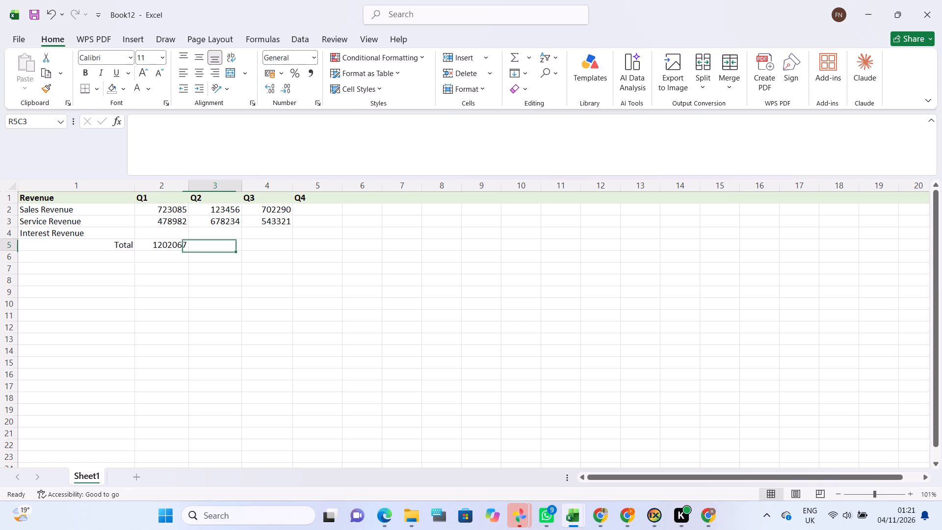
{"action": "key", "text": "equal"}
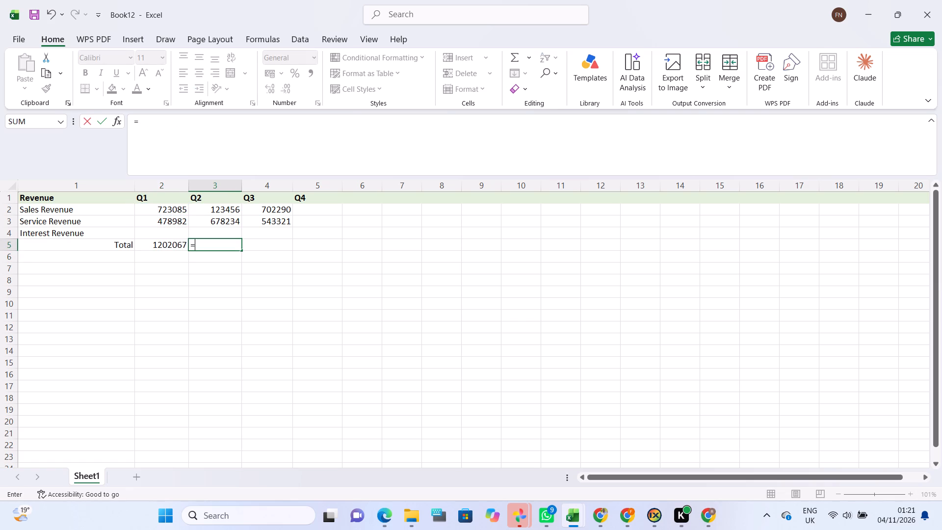
{"action": "key", "text": "shift+plus"}
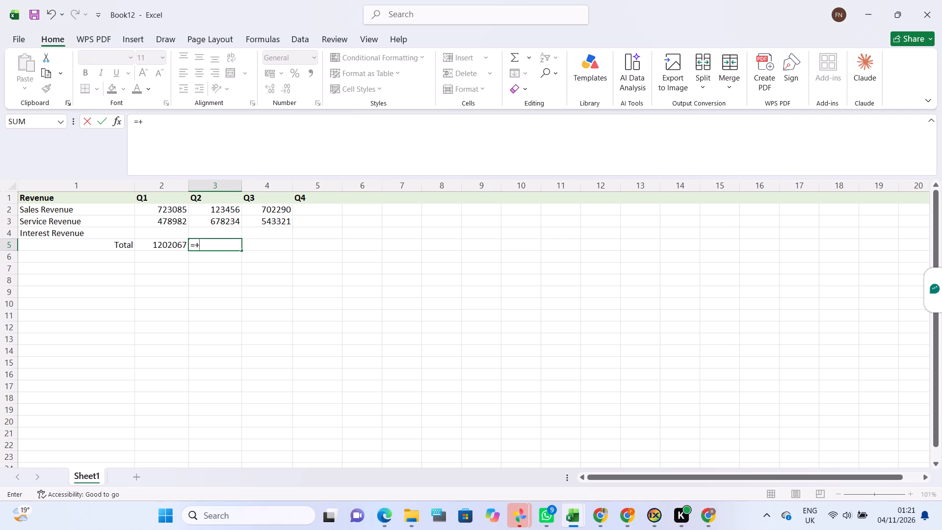
{"action": "key", "text": "BackSpace"}
{"action": "left_click", "coordinate": [221, 210]}
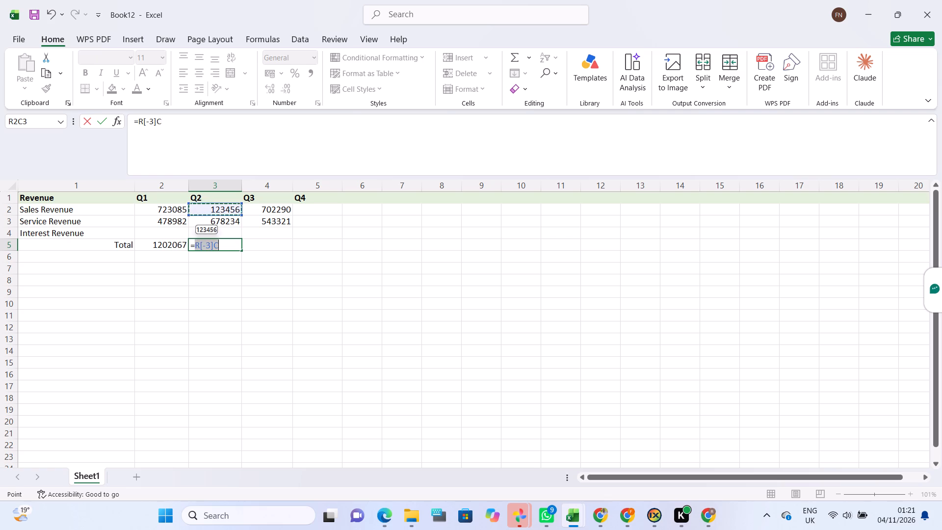
{"action": "key", "text": "shift+plus"}
{"action": "left_click", "coordinate": [223, 224]}
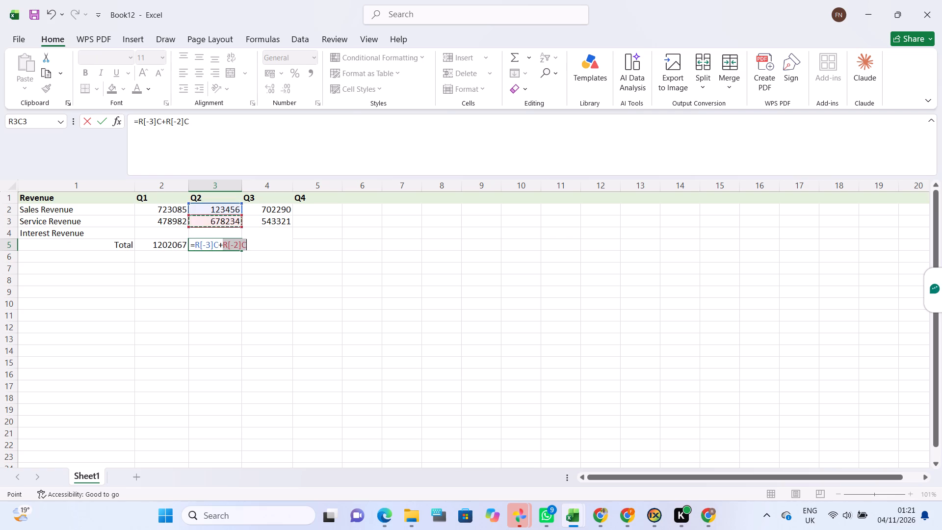
{"action": "key", "text": "Return"}
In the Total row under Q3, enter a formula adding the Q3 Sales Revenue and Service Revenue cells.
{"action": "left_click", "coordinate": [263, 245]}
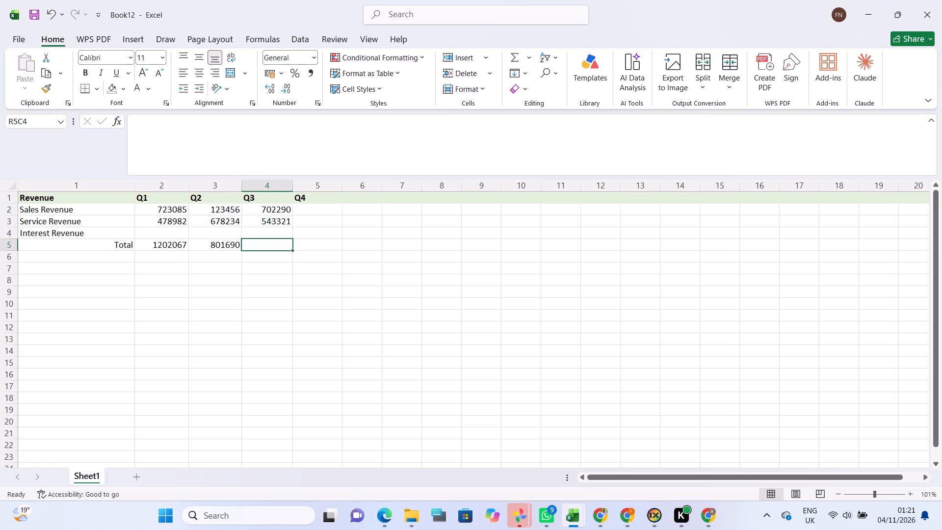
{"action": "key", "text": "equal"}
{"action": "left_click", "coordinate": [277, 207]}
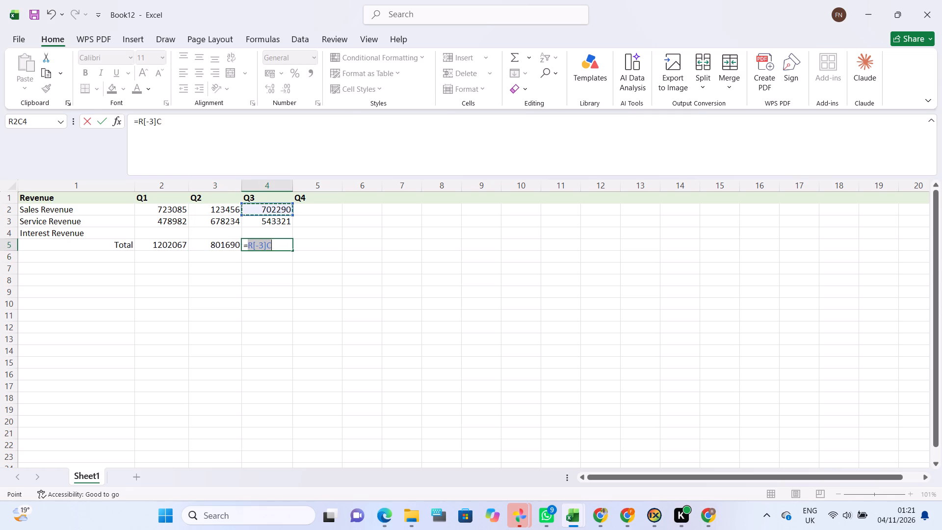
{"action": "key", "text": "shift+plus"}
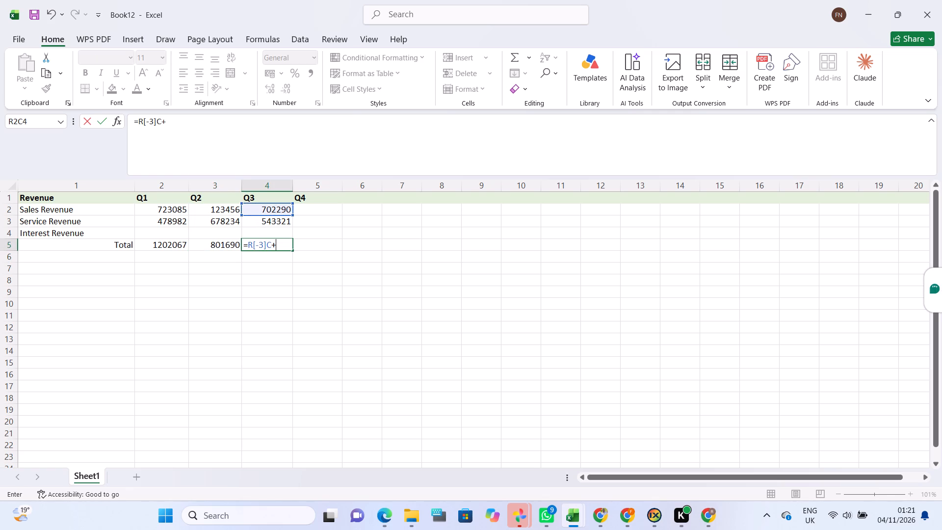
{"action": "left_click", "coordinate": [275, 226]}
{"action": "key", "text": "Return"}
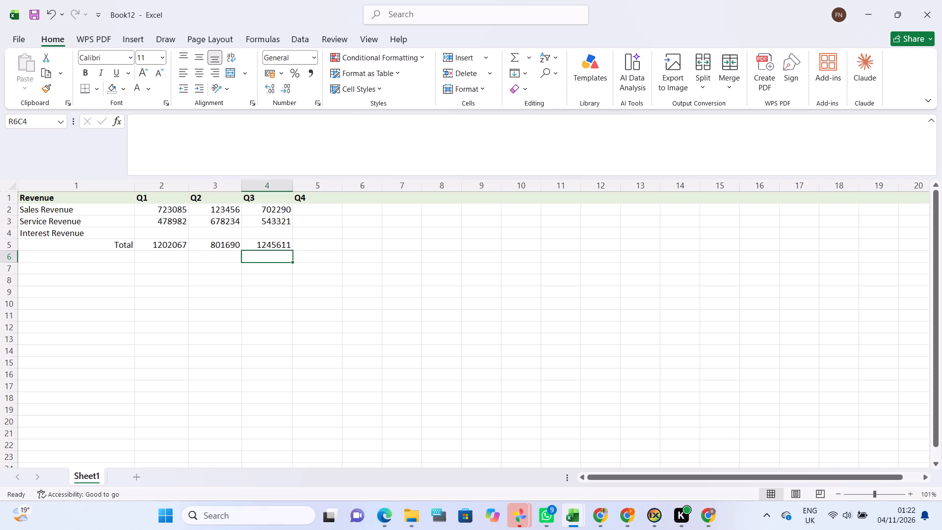
Replace the Q3 Service Revenue value with 12345.
{"action": "left_click", "coordinate": [275, 216]}
{"action": "key", "text": "BackSpace"}
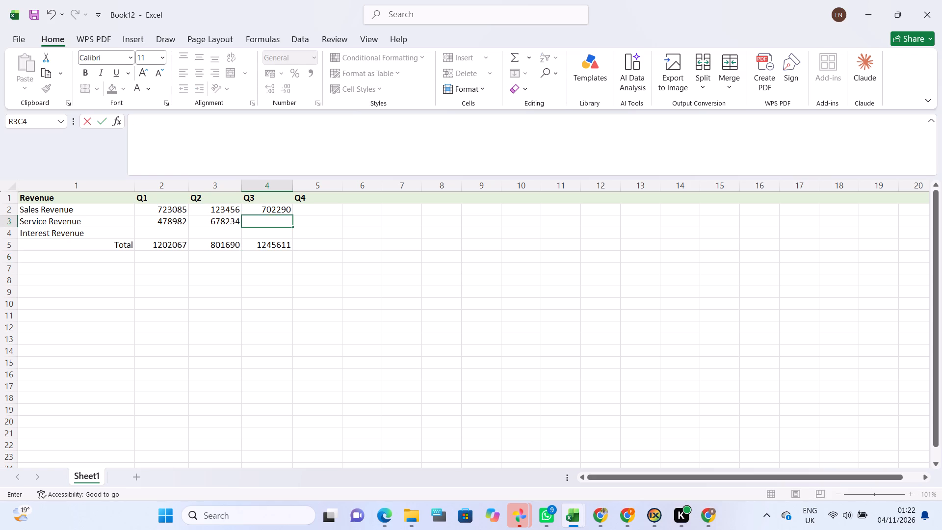
{"action": "type", "text": "1234"}
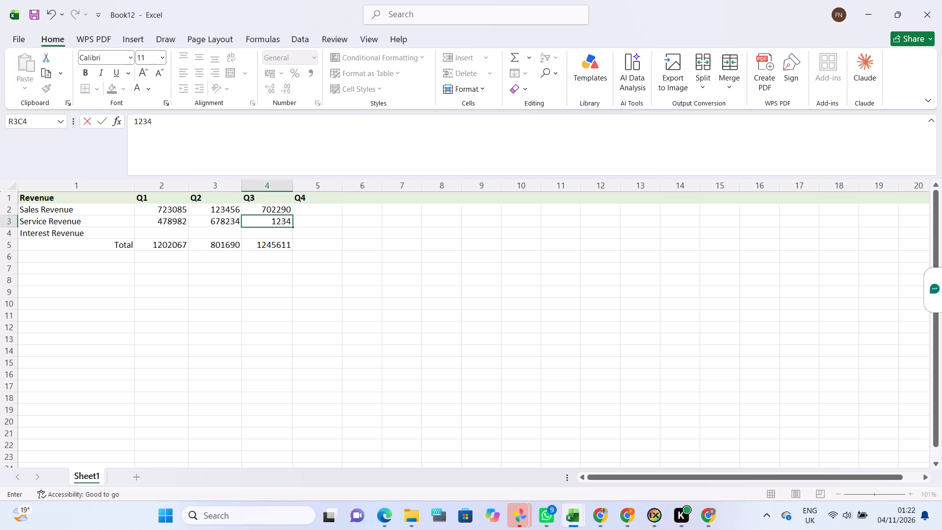
{"action": "key", "text": "5"}
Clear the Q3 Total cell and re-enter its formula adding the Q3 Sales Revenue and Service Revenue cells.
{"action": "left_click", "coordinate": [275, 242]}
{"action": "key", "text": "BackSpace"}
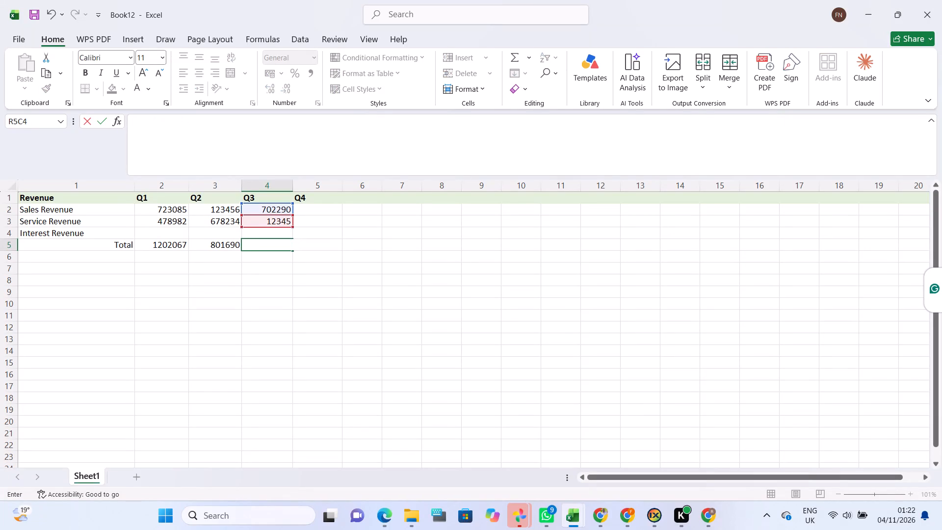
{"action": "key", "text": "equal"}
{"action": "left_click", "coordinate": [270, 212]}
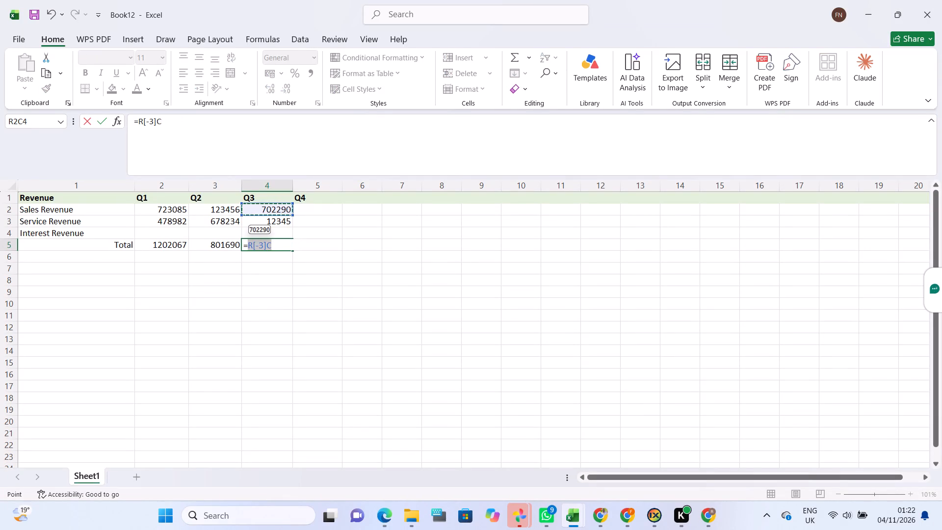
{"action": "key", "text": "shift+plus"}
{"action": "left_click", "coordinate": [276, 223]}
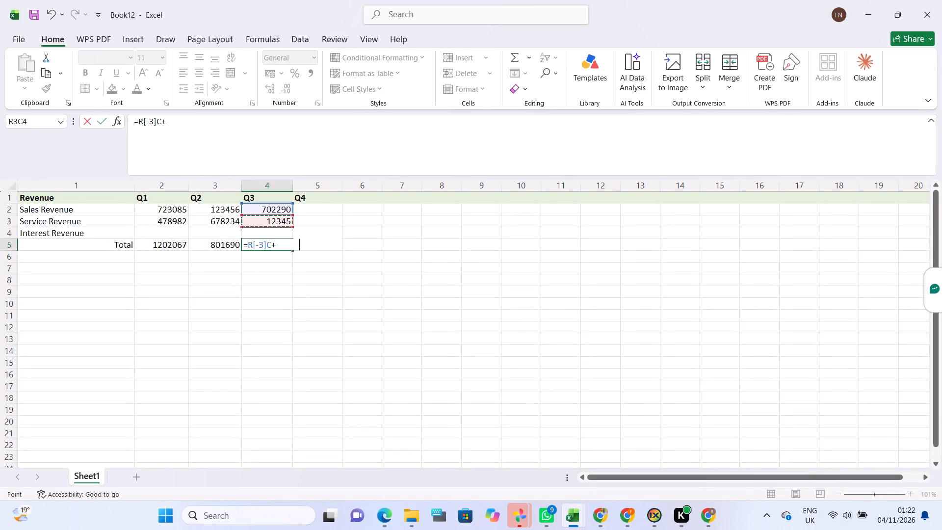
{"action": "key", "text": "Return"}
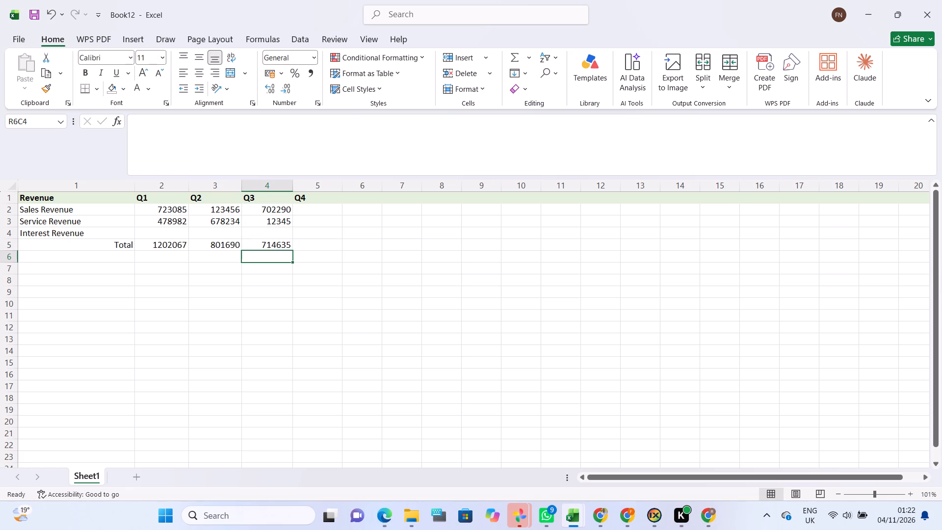
Edit the Q3 Service Revenue value to 123345.
{"action": "left_click", "coordinate": [282, 227]}
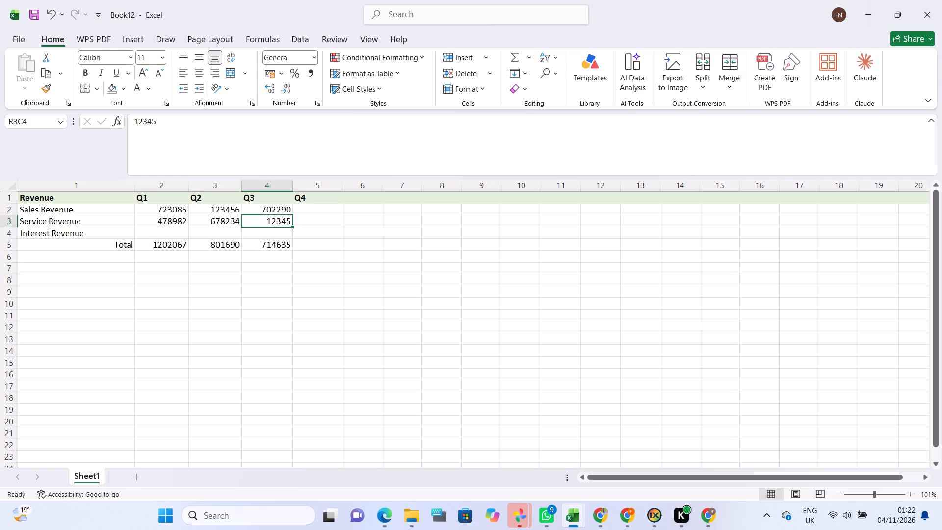
{"action": "left_click", "coordinate": [282, 227]}
{"action": "double_click", "coordinate": [277, 221]}
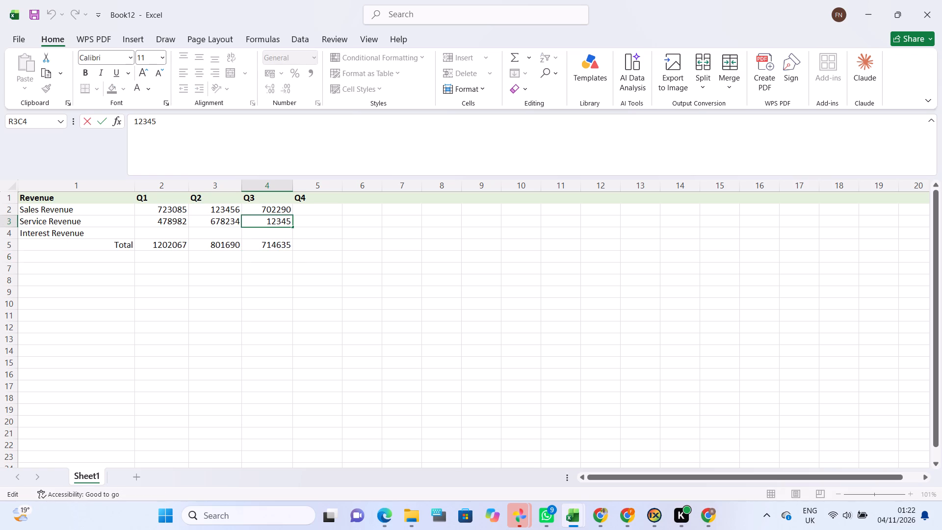
{"action": "key", "text": "3"}
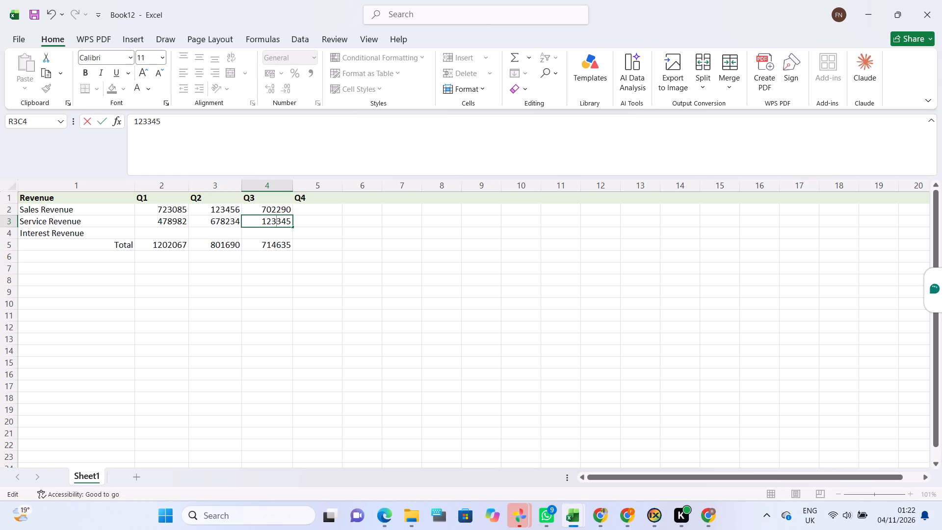
Clear the Q3 Total cell and enter the formula adding Q3 Sales Revenue and Service Revenue again.
{"action": "left_click", "coordinate": [277, 246]}
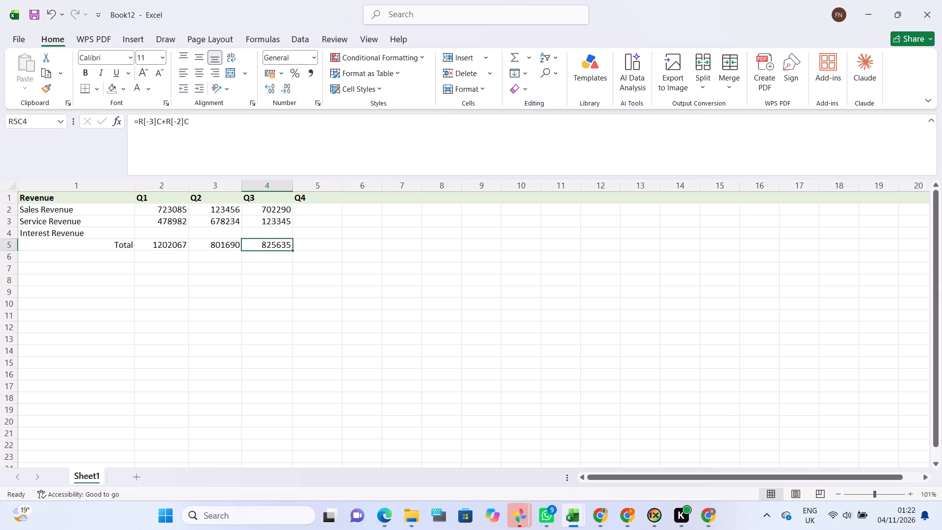
{"action": "key", "text": "BackSpace"}
{"action": "key", "text": "equal"}
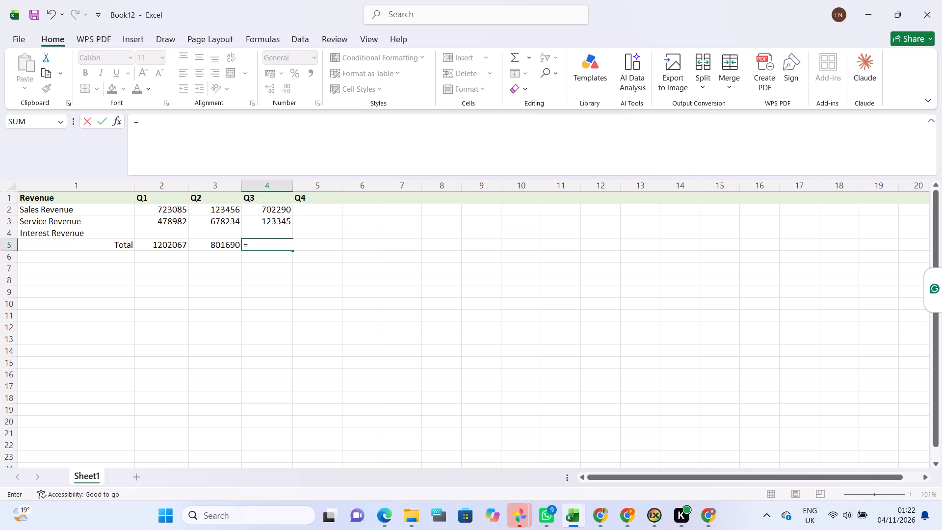
{"action": "left_click", "coordinate": [266, 209]}
{"action": "key", "text": "shift+plus"}
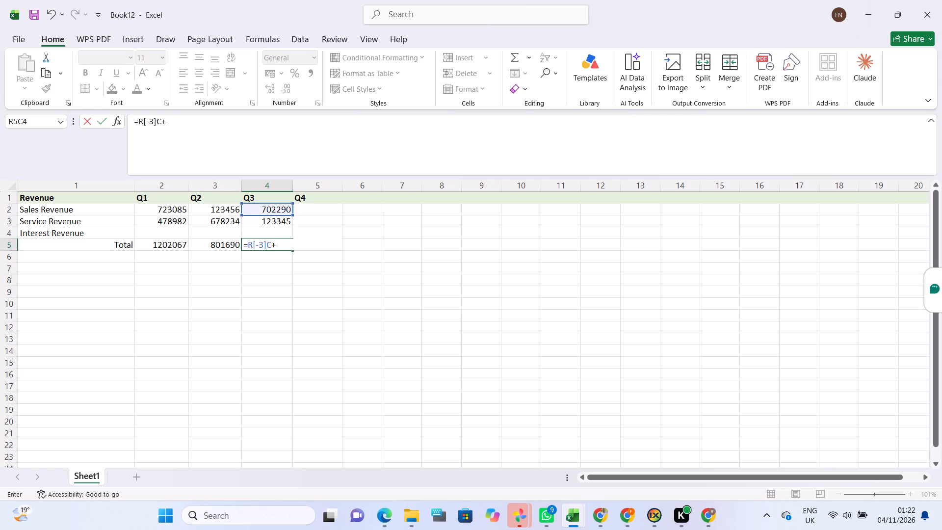
{"action": "left_click", "coordinate": [266, 220]}
{"action": "key", "text": "Return"}
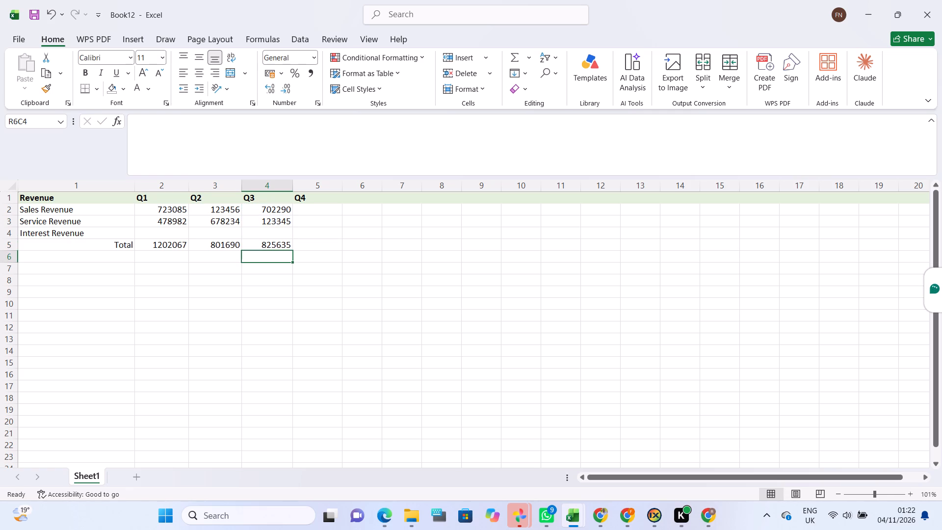
Under Q4, enter 617123 for Sales Revenue and 543321 for Service Revenue.
{"action": "left_click", "coordinate": [324, 209]}
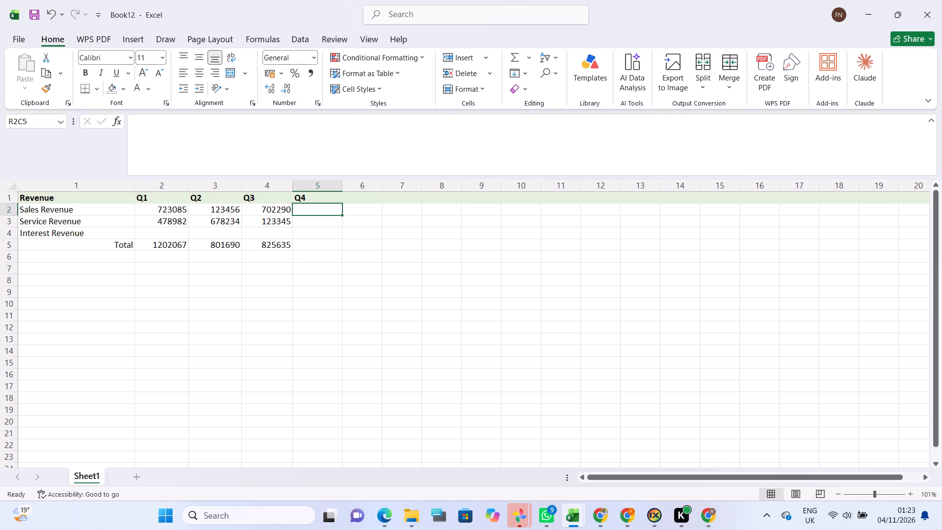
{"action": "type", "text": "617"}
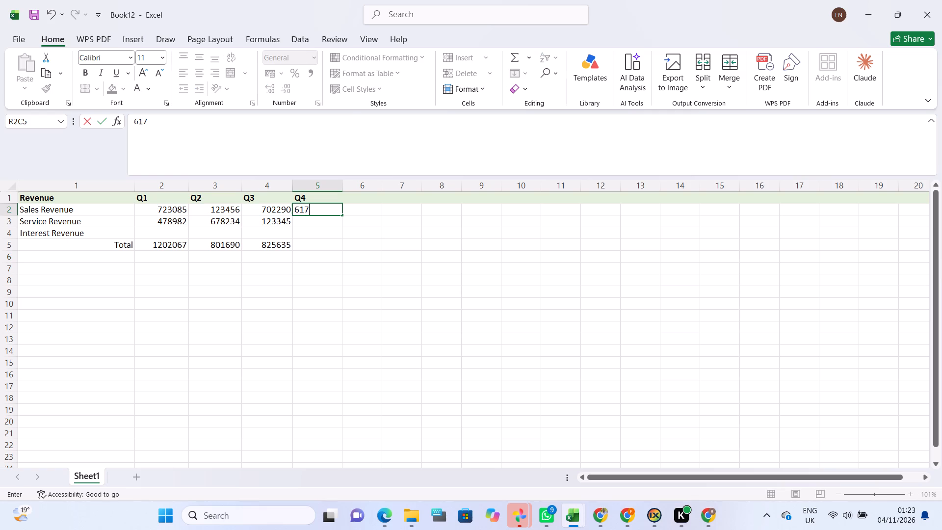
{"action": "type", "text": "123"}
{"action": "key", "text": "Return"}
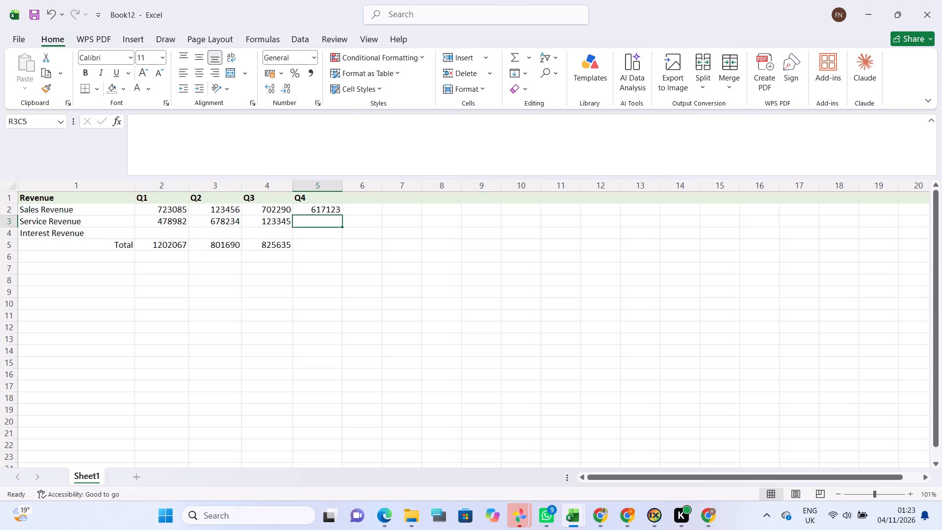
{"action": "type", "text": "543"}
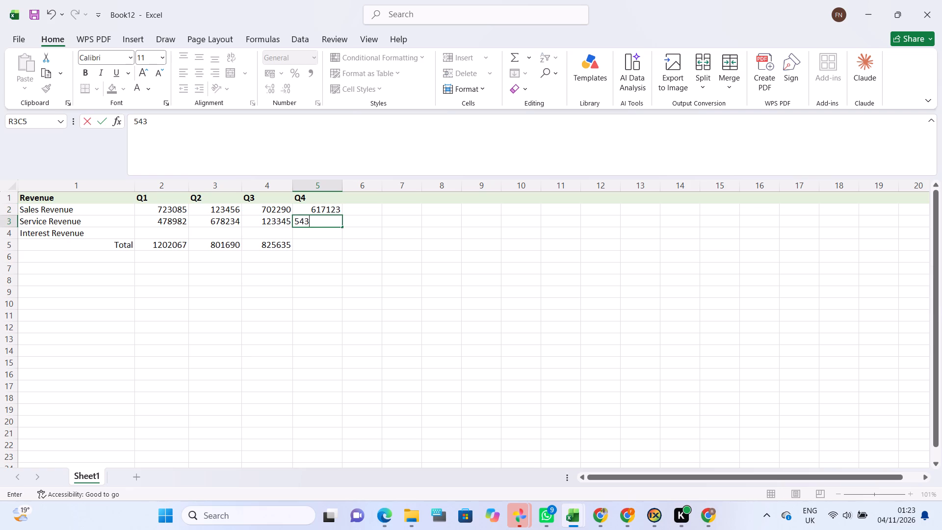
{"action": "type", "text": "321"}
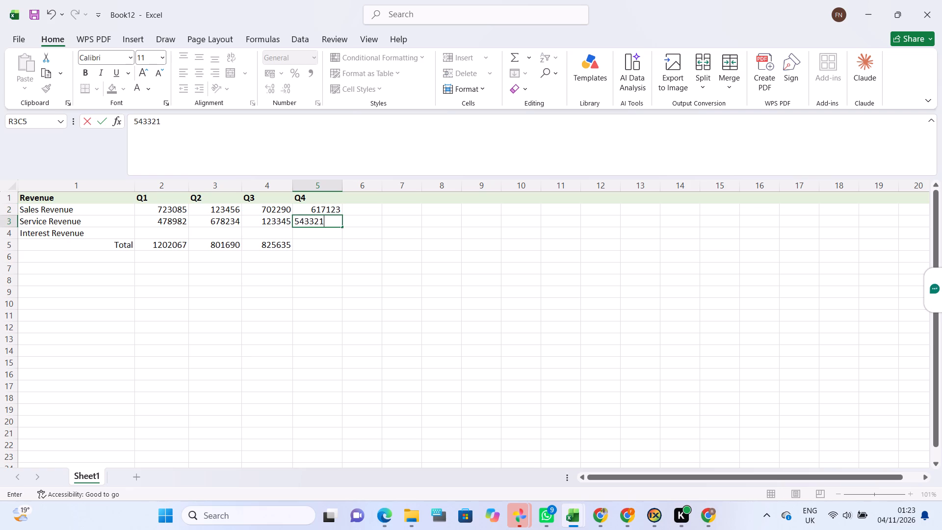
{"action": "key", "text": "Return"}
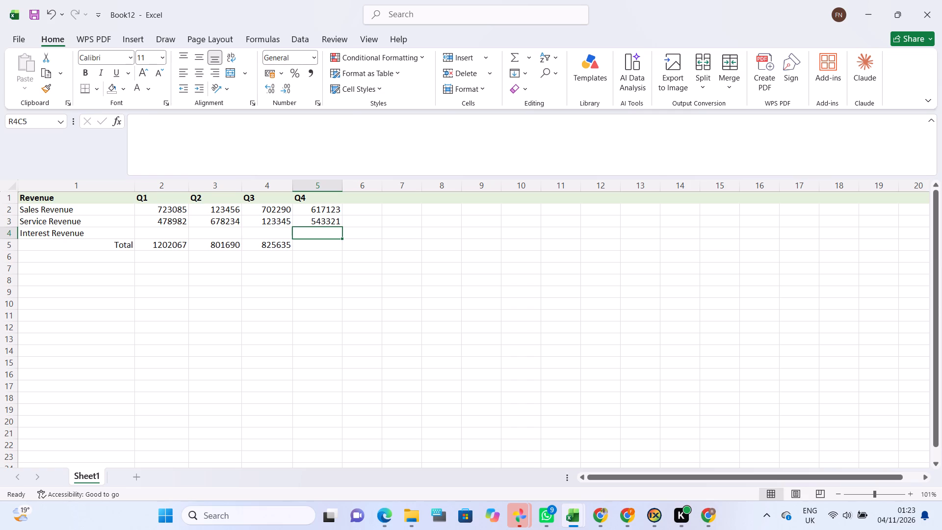
In the Total row under Q4, enter a formula adding the Q4 Sales Revenue and Service Revenue cells.
{"action": "left_click", "coordinate": [327, 246]}
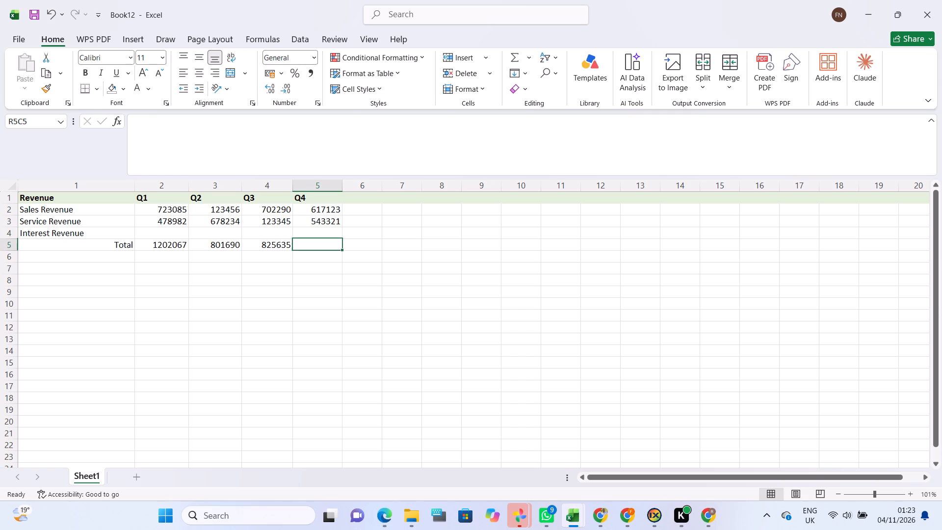
{"action": "left_click", "coordinate": [327, 246]}
{"action": "key", "text": "equal"}
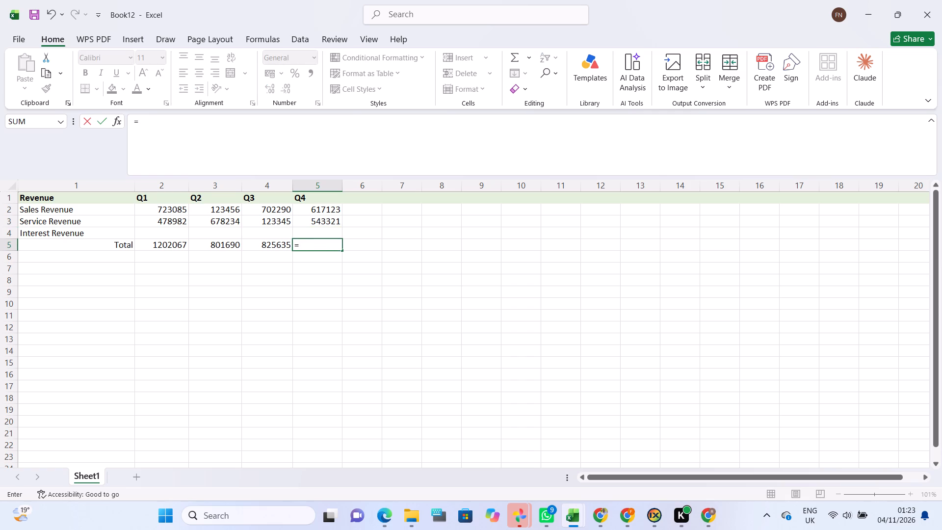
{"action": "left_click", "coordinate": [329, 212]}
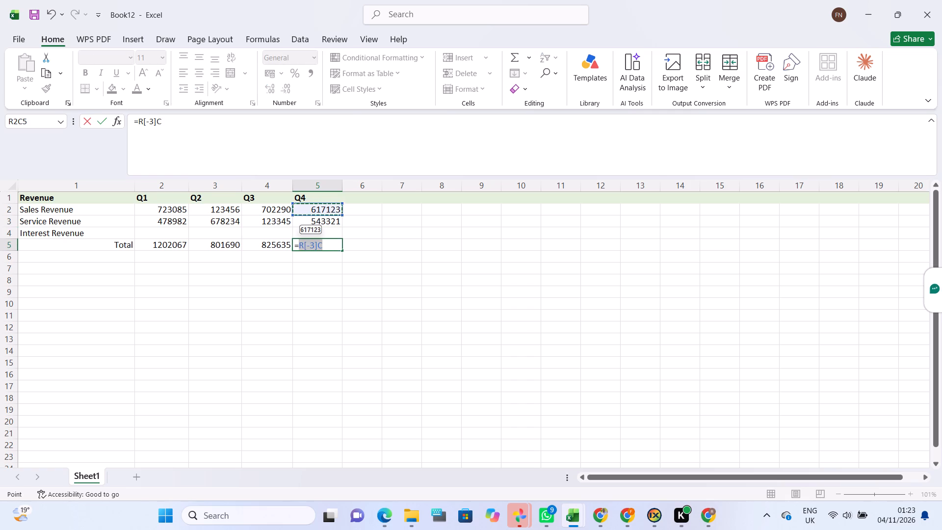
{"action": "key", "text": "shift+plus"}
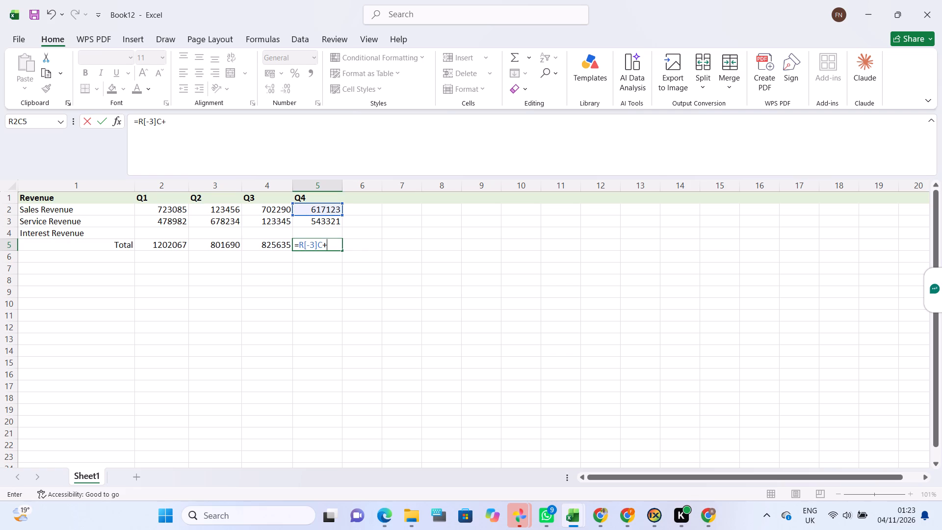
{"action": "left_click", "coordinate": [328, 225]}
{"action": "key", "text": "Return"}
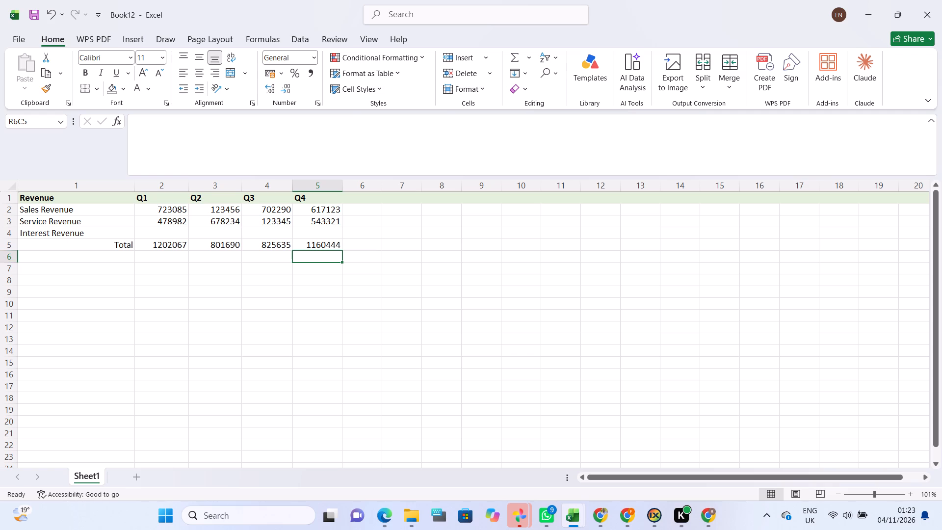
Increase the height of the Total row so it is taller than the other rows.
{"action": "left_click_drag", "start_coordinate": [18, 250], "coordinate": [20, 265]}
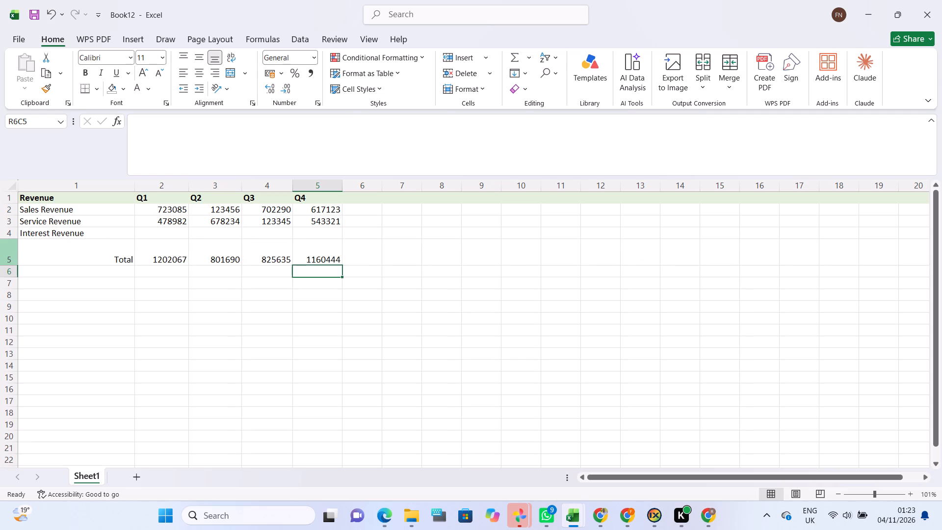
Fill the entire Total row with the same light green background as the header row.
{"action": "right_click", "coordinate": [11, 253]}
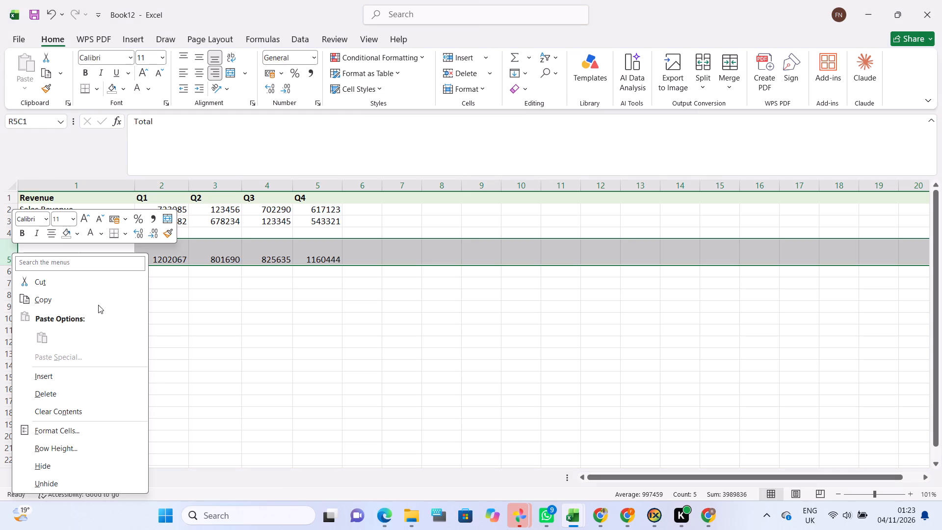
{"action": "left_click", "coordinate": [75, 435]}
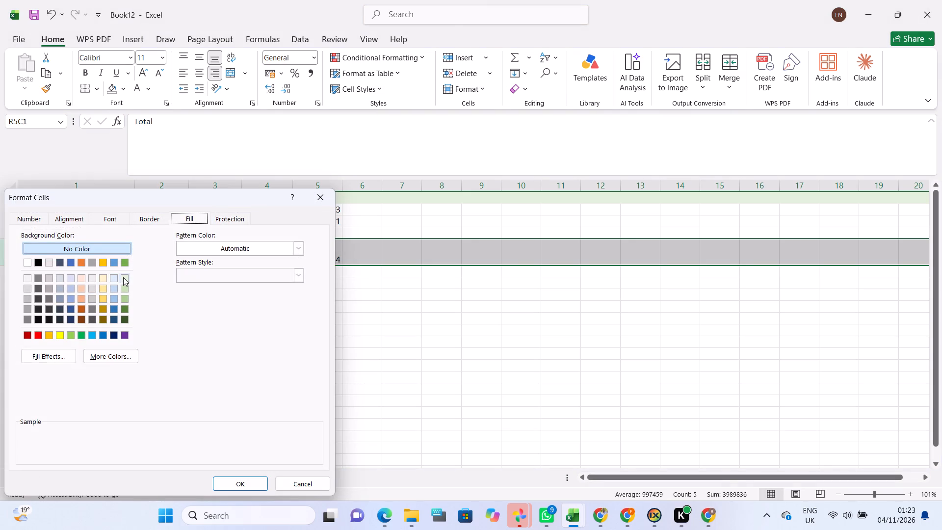
{"action": "left_click", "coordinate": [124, 277]}
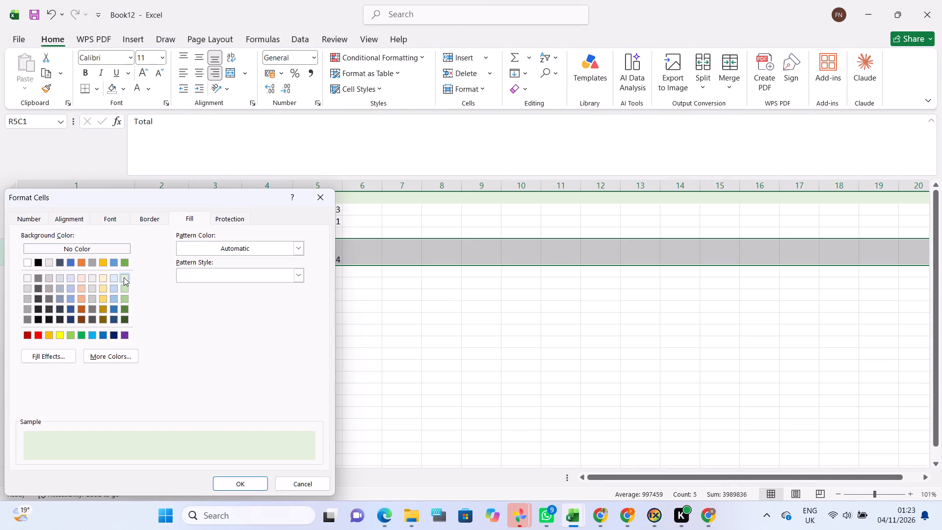
{"action": "left_click", "coordinate": [243, 482]}
{"action": "left_click", "coordinate": [146, 311]}
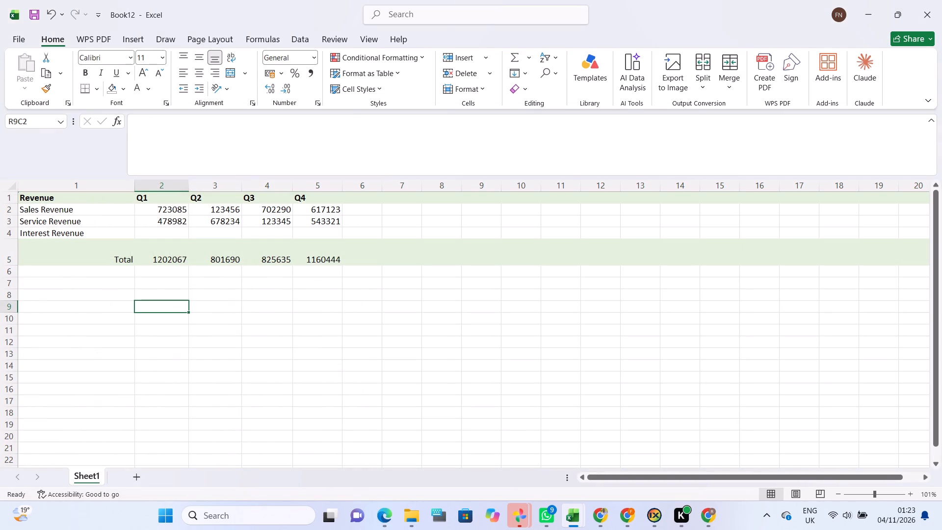
Reduce the Total row's height slightly, keeping it taller than the other rows.
{"action": "left_click_drag", "start_coordinate": [15, 266], "coordinate": [17, 261]}
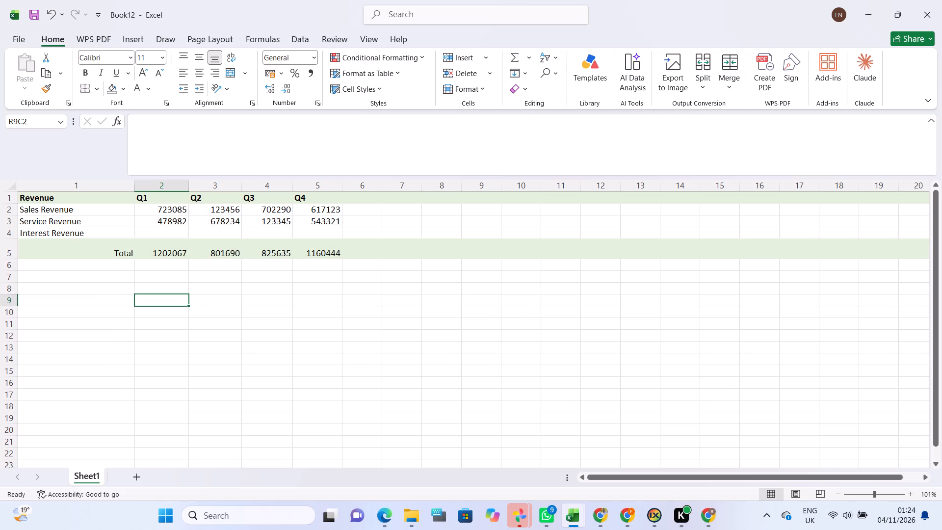
{"action": "left_click", "coordinate": [17, 261]}
Add the row label "Less Sales Returns" in the first column directly below Total.
{"action": "left_click", "coordinate": [53, 264]}
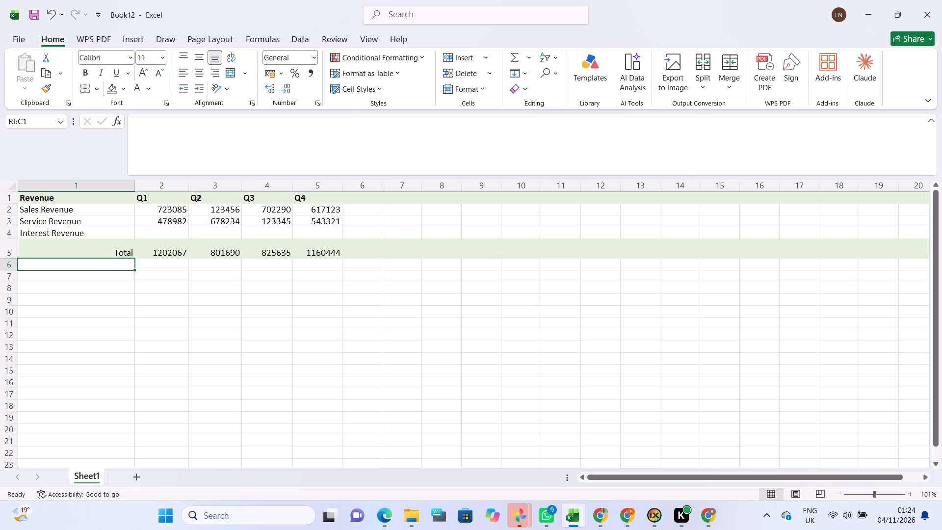
{"action": "triple_click", "coordinate": [81, 267]}
{"action": "left_click", "coordinate": [81, 267]}
{"action": "left_click", "coordinate": [81, 267]}
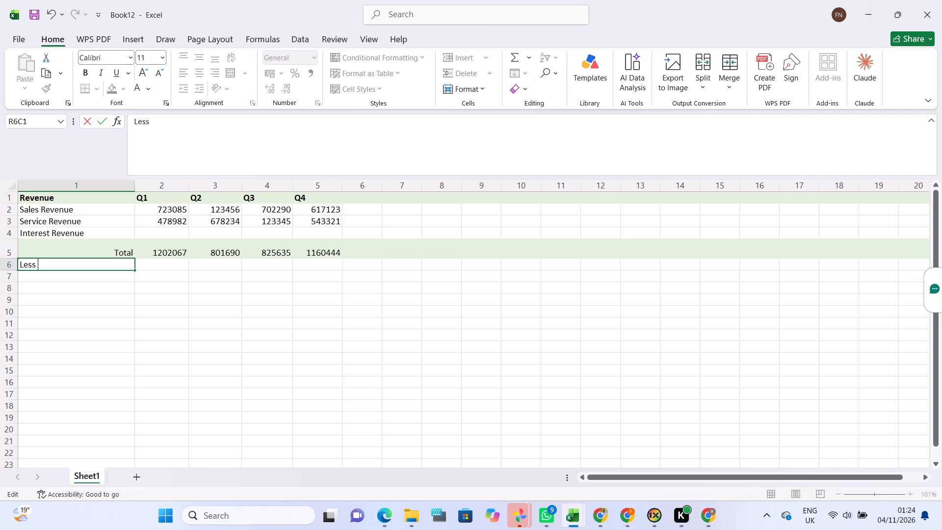
{"action": "type", "text": "les"}
{"action": "key", "text": "space"}
{"action": "key", "text": "BackSpace"}
{"action": "key", "text": "BackSpace"}
{"action": "key", "text": "e"}
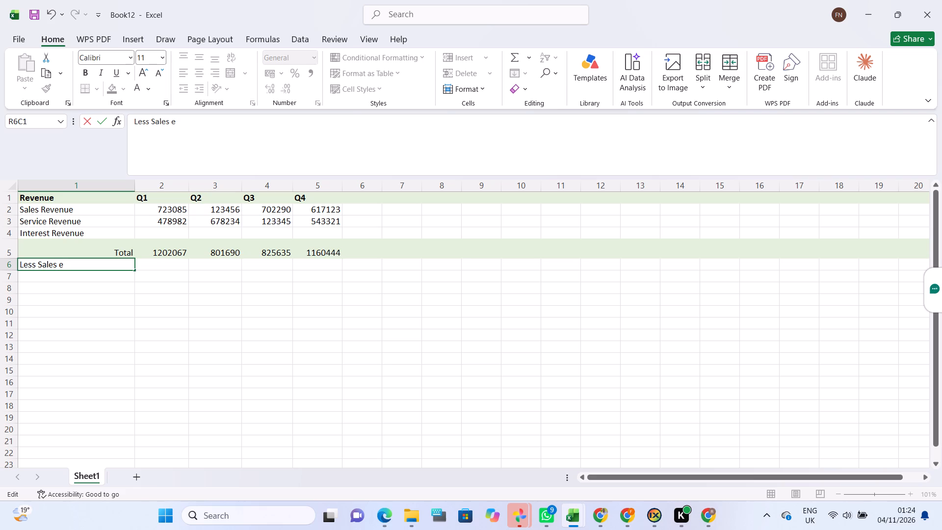
{"action": "key", "text": "BackSpace"}
{"action": "type", "text": "eturns"}
{"action": "key", "text": "Return"}
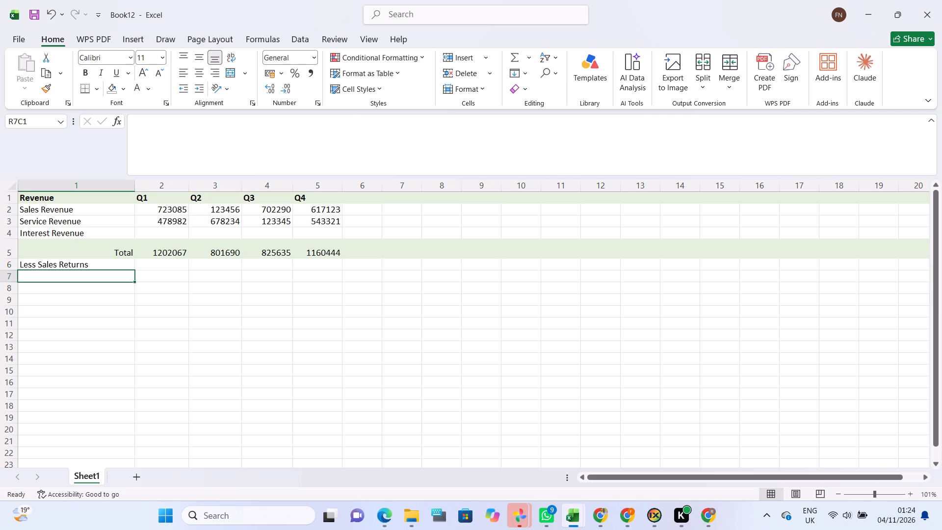
In the Less Sales Returns row, enter -19123 under Q1 and -27345 under Q2.
{"action": "left_click", "coordinate": [158, 268]}
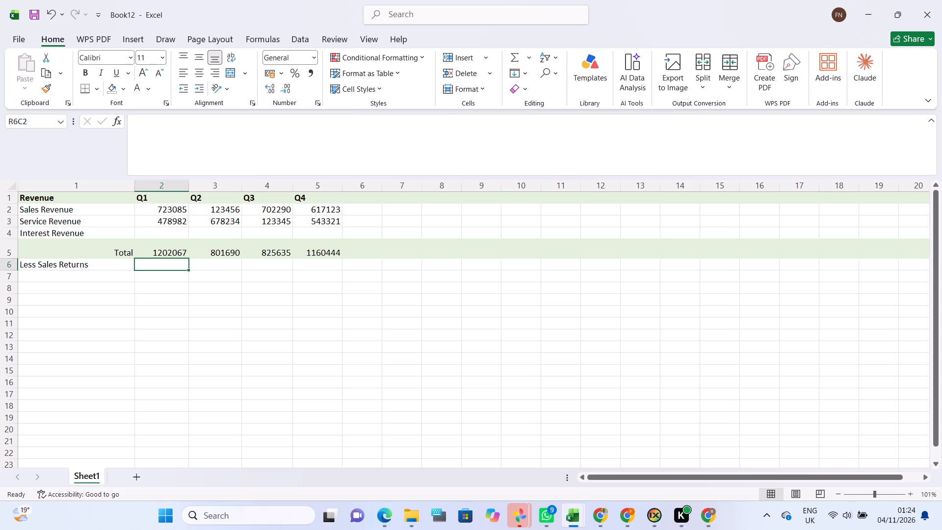
{"action": "type", "text": "19"}
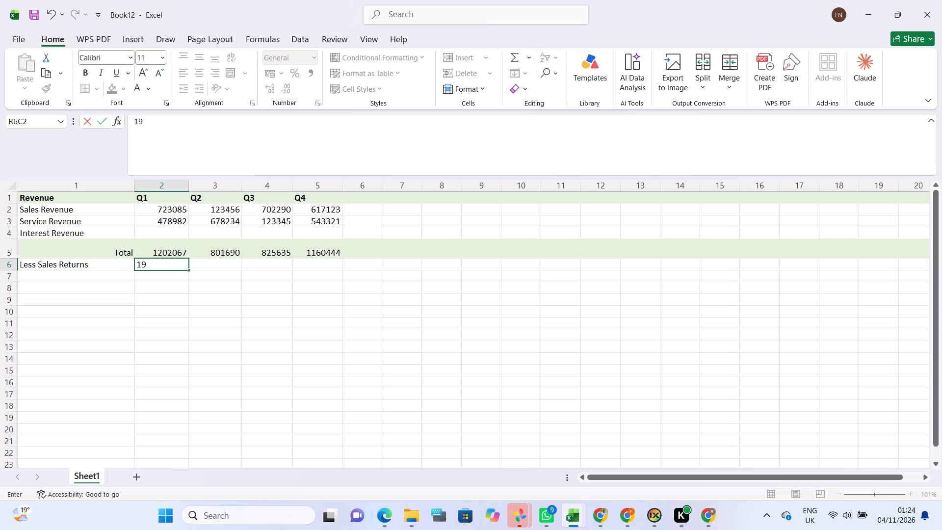
{"action": "key", "text": "BackSpace"}
{"action": "key", "text": "BackSpace"}
{"action": "key", "text": "minus"}
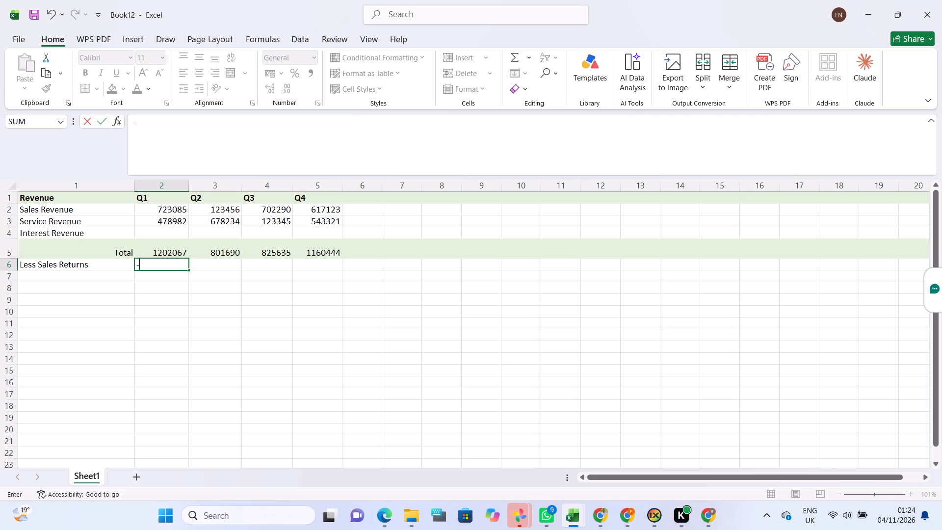
{"action": "key", "text": "1"}
{"action": "key", "text": "9"}
{"action": "type", "text": "123"}
{"action": "left_click", "coordinate": [205, 263]}
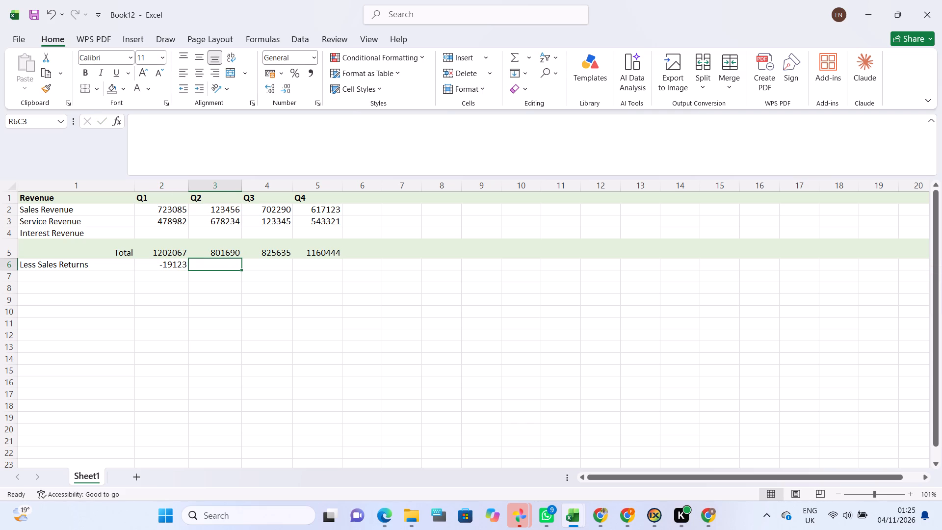
{"action": "key", "text": "minus"}
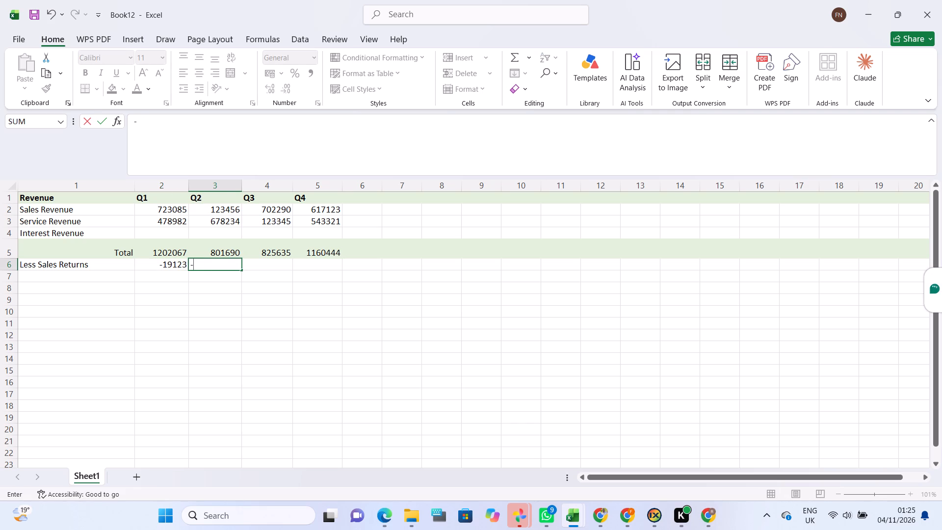
{"action": "type", "text": "27"}
{"action": "type", "text": "345"}
In the Less Sales Returns row, enter -22114 under Q3 and -17555 under Q4.
{"action": "left_click", "coordinate": [276, 262]}
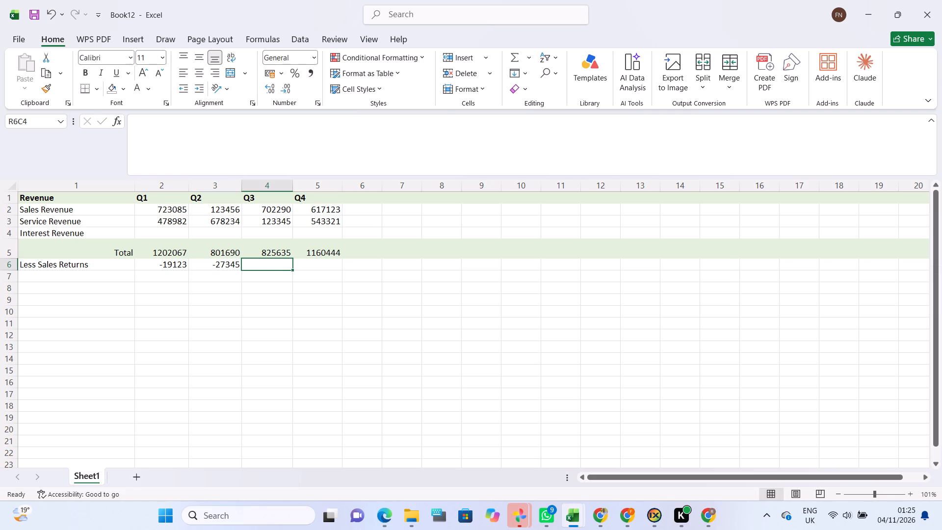
{"action": "key", "text": "minus"}
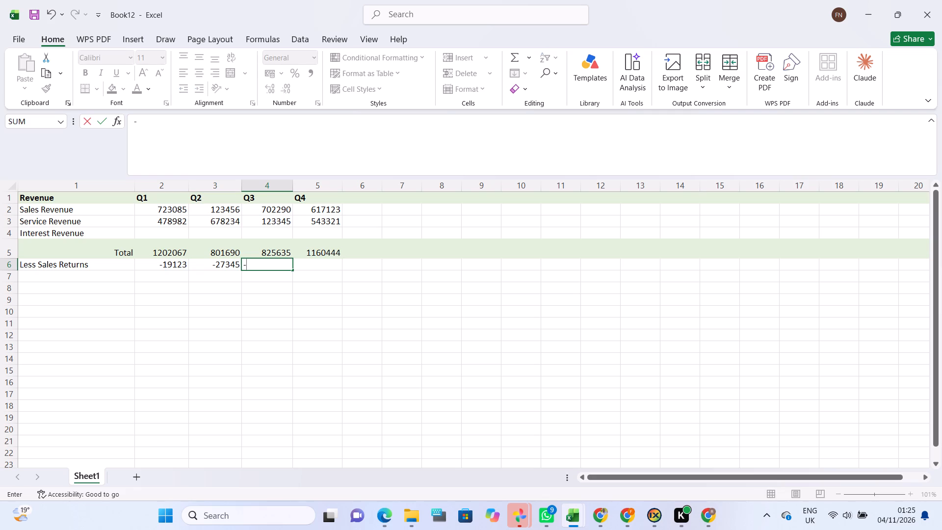
{"action": "type", "text": "22"}
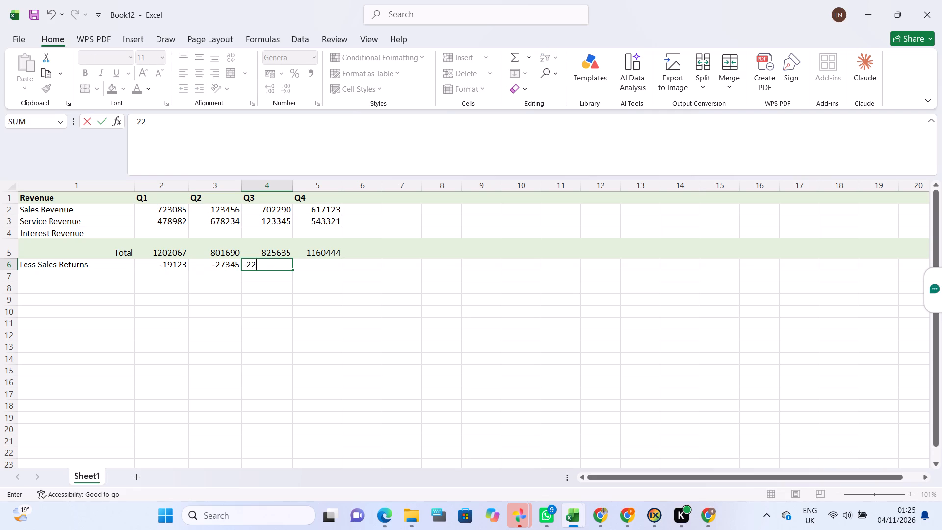
{"action": "type", "text": "114"}
{"action": "key", "text": "Return"}
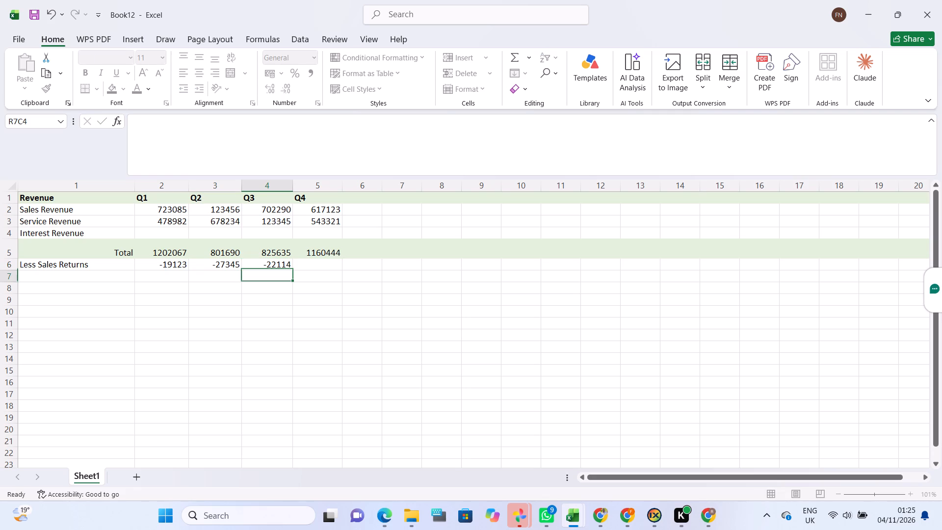
{"action": "left_click", "coordinate": [310, 265]}
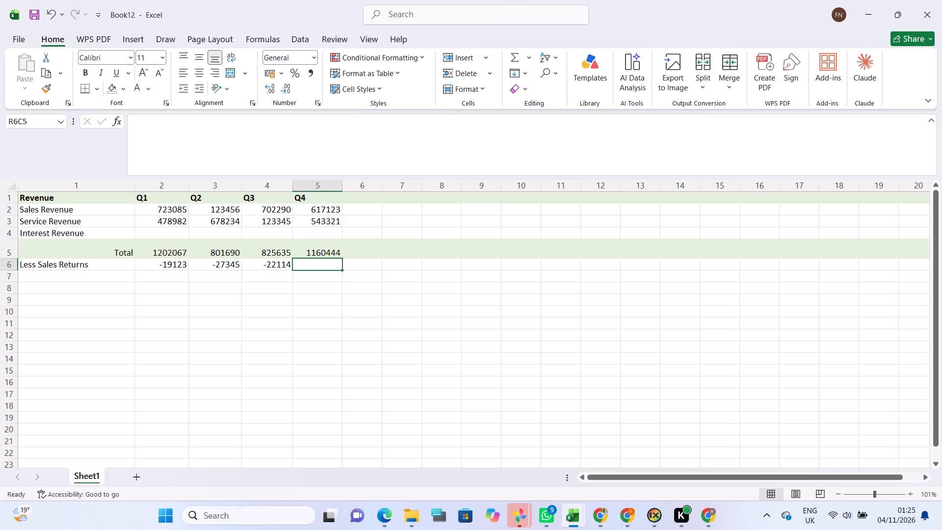
{"action": "type", "text": "-17"}
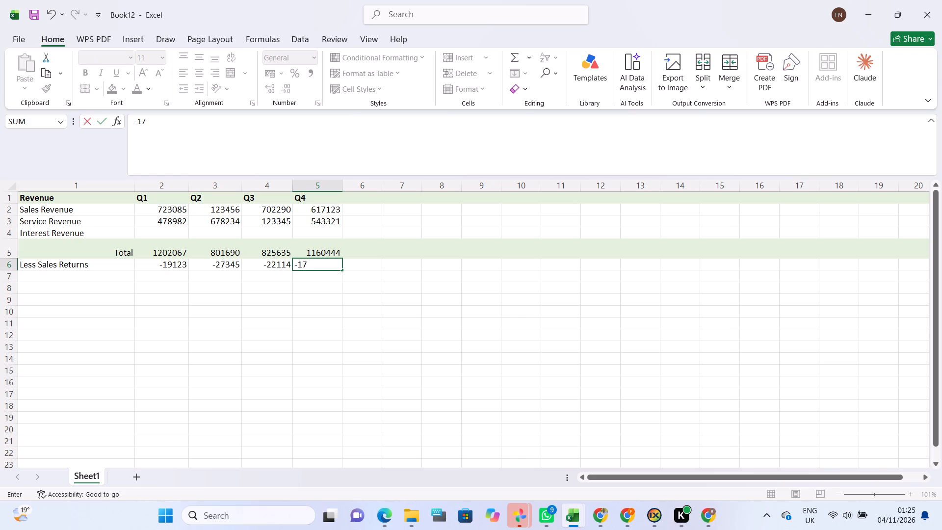
{"action": "type", "text": "555"}
{"action": "key", "text": "Return"}
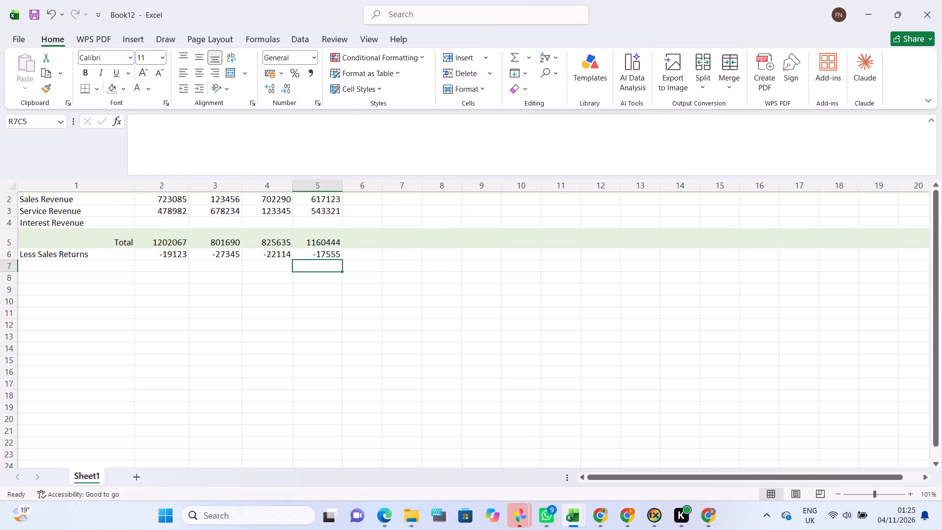
Fill the entire Less Sales Returns row with a green background one shade darker than the Total row.
{"action": "scroll", "coordinate": [296, 260], "scroll_direction": "up", "scroll_amount": 1}
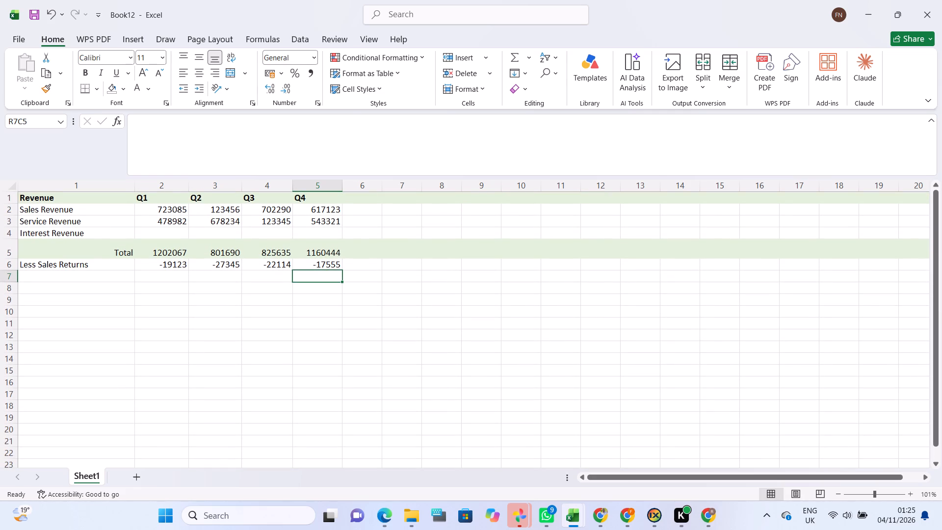
{"action": "right_click", "coordinate": [14, 265]}
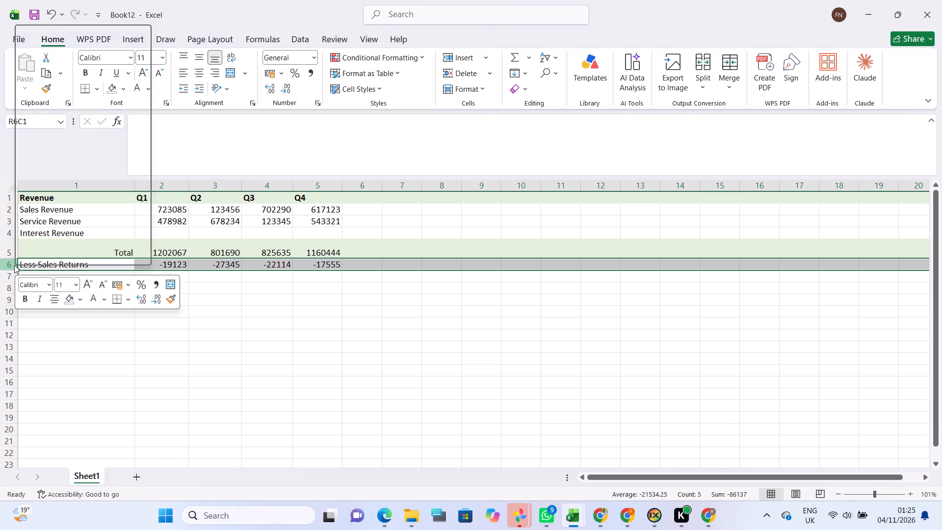
{"action": "left_click", "coordinate": [62, 203]}
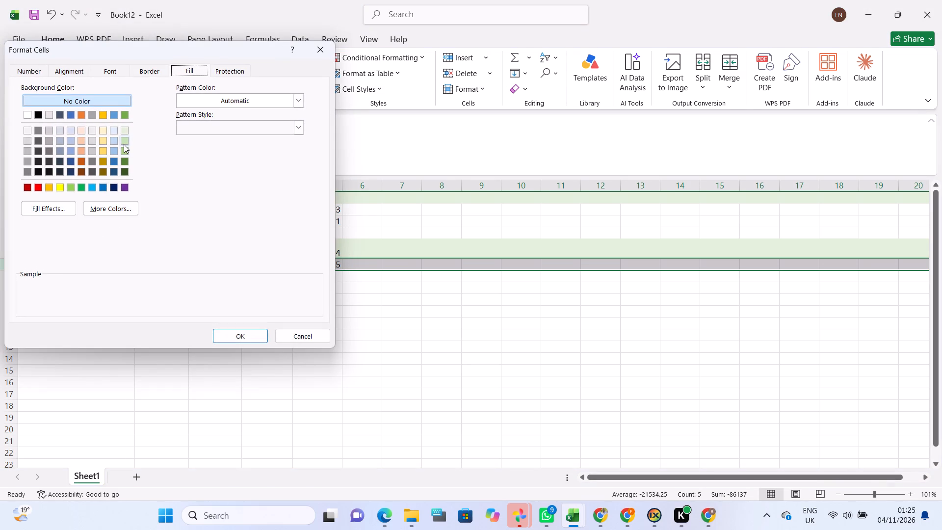
{"action": "left_click", "coordinate": [124, 144]}
{"action": "left_click", "coordinate": [232, 340]}
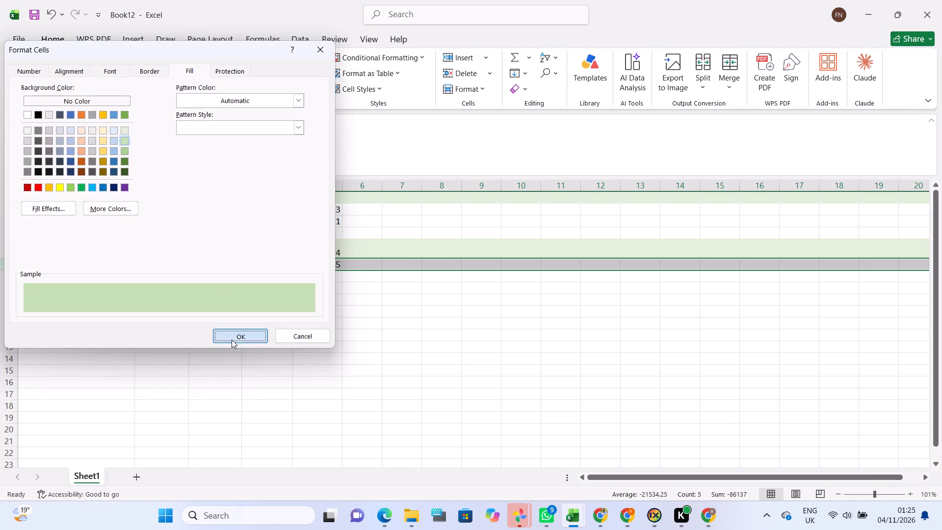
{"action": "left_click", "coordinate": [226, 264]}
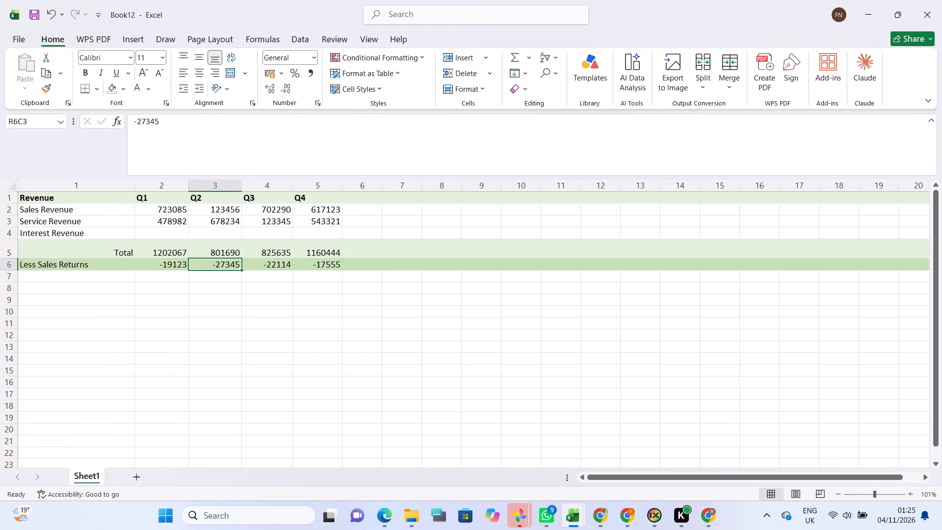
{"action": "left_click", "coordinate": [137, 259]}
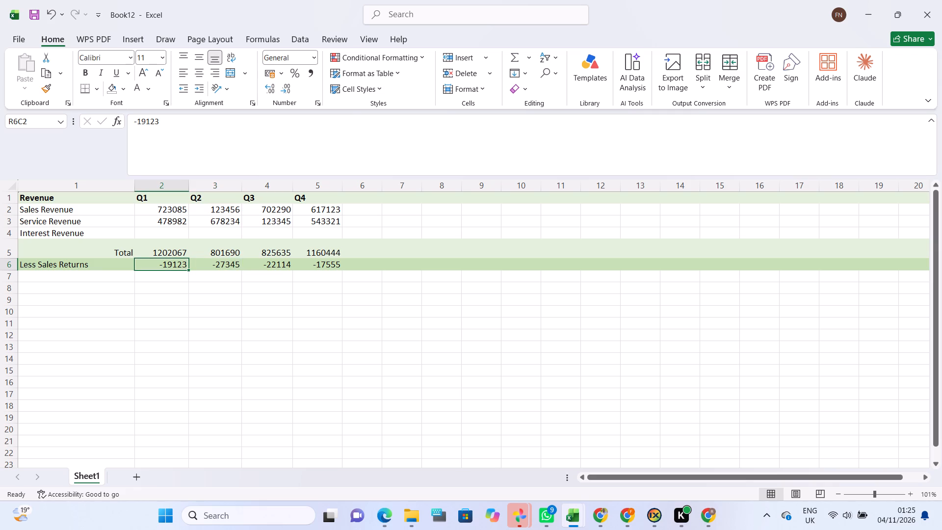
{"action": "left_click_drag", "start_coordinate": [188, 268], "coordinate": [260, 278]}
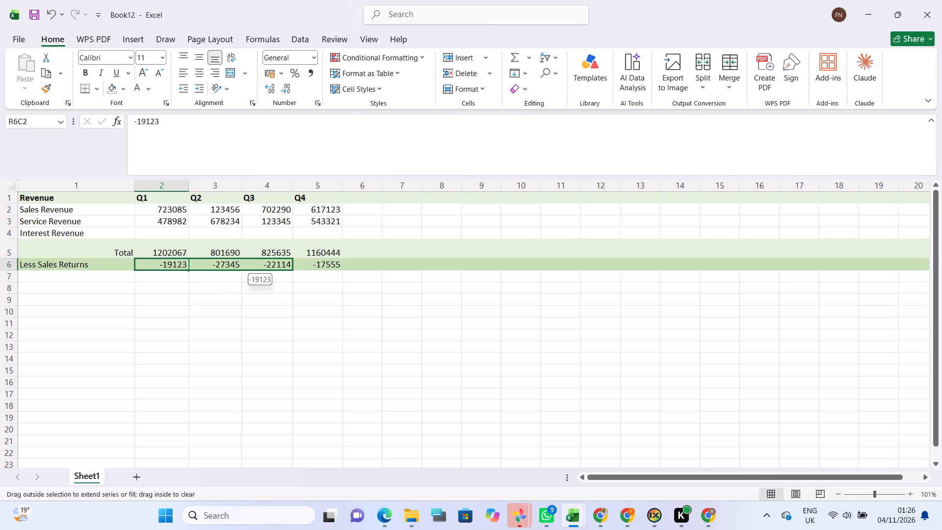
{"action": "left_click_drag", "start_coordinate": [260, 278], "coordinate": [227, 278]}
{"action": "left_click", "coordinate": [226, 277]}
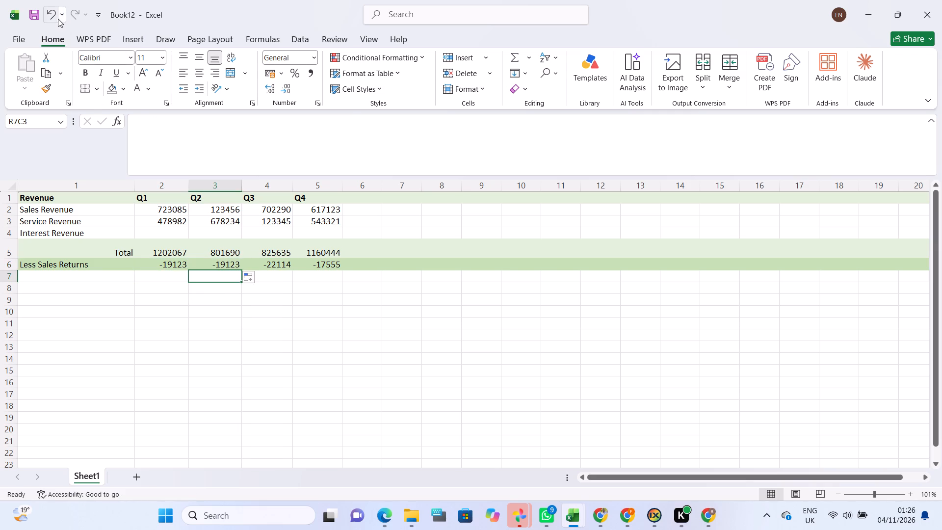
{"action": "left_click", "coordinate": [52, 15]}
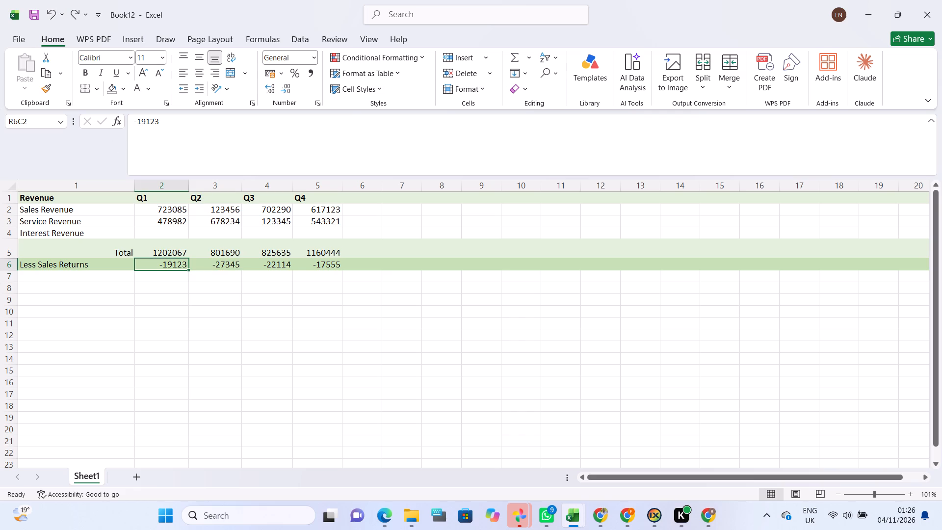
Format the Q1 to Q4 Less Sales Returns values as Number with 2 decimals, a thousands separator and red negatives with a minus sign.
{"action": "left_click_drag", "start_coordinate": [183, 275], "coordinate": [256, 272]}
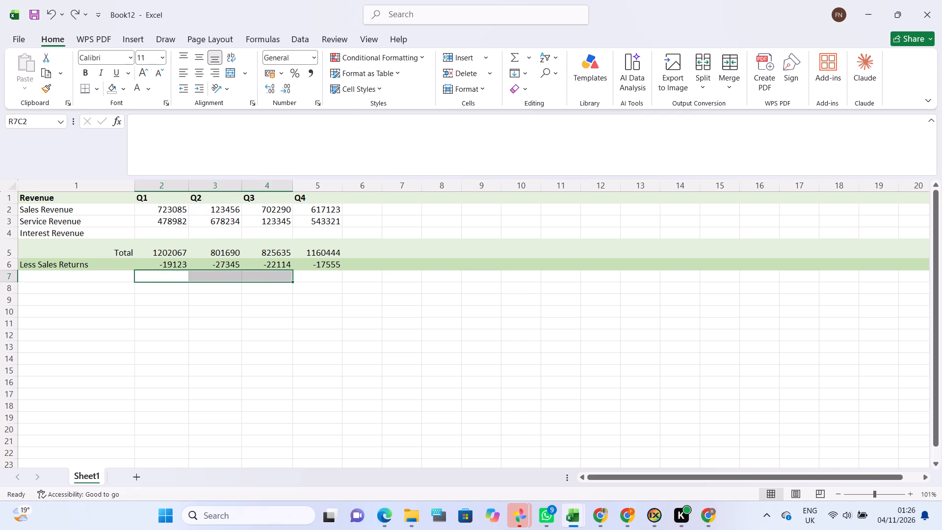
{"action": "left_click", "coordinate": [172, 256]}
{"action": "left_click", "coordinate": [172, 261]}
{"action": "left_click_drag", "start_coordinate": [172, 261], "coordinate": [216, 264]}
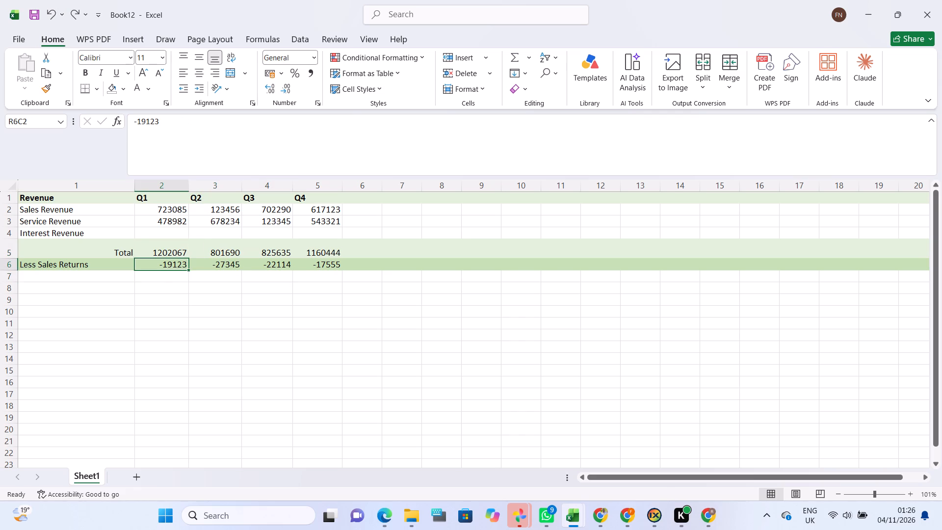
{"action": "left_click_drag", "start_coordinate": [216, 264], "coordinate": [344, 273]}
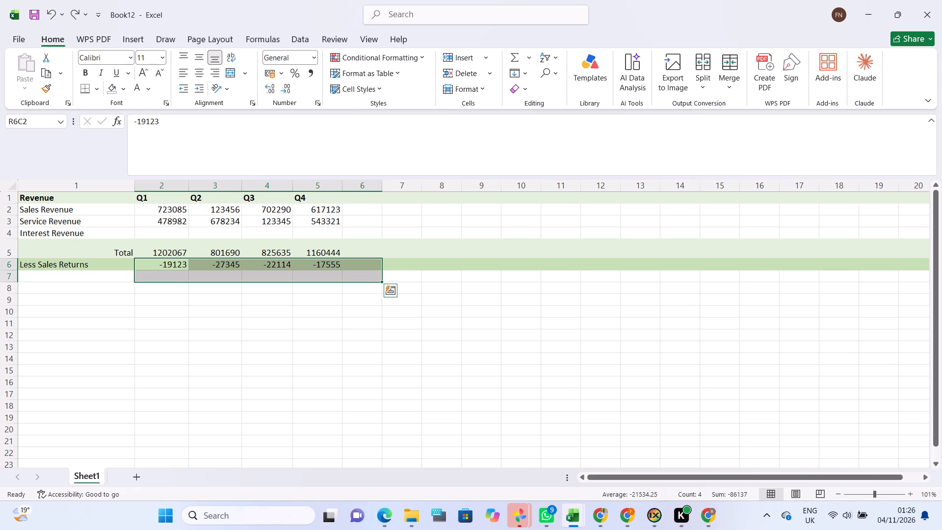
{"action": "left_click", "coordinate": [344, 272]}
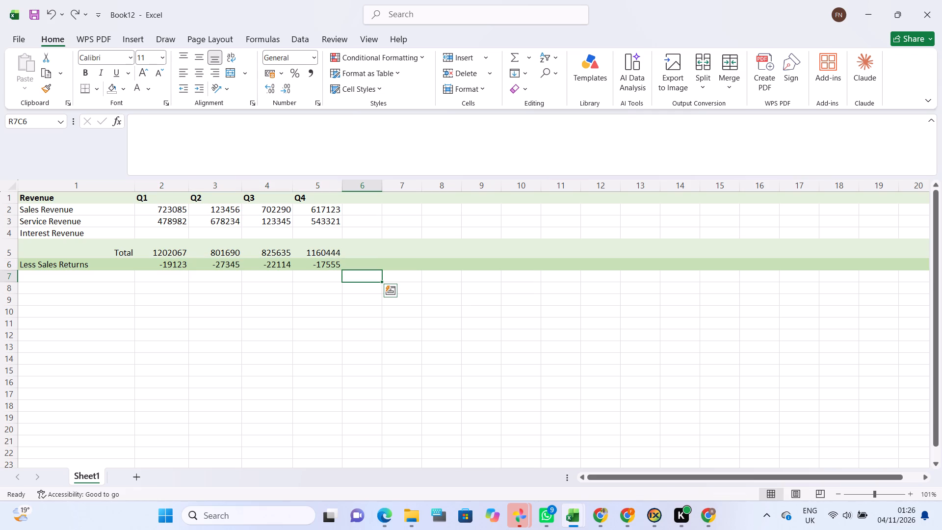
{"action": "left_click_drag", "start_coordinate": [146, 268], "coordinate": [305, 270]}
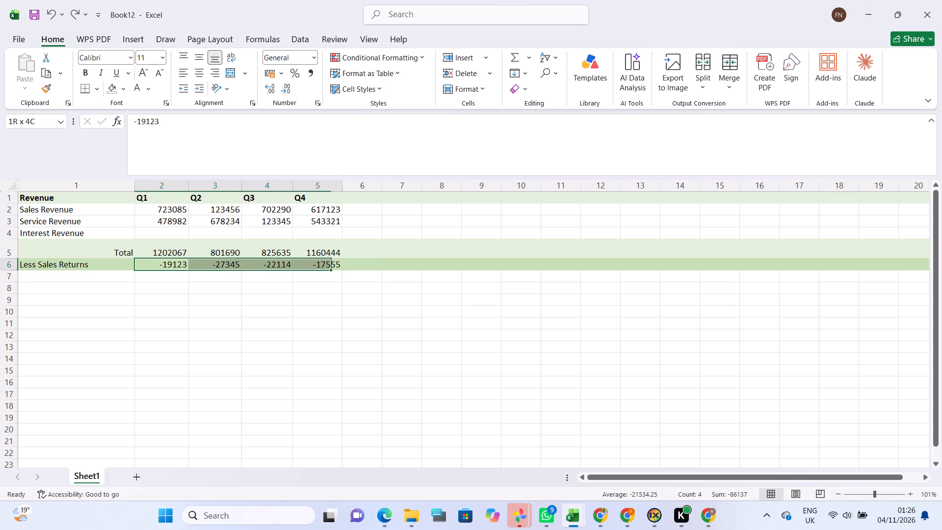
{"action": "left_click_drag", "start_coordinate": [305, 270], "coordinate": [331, 265]}
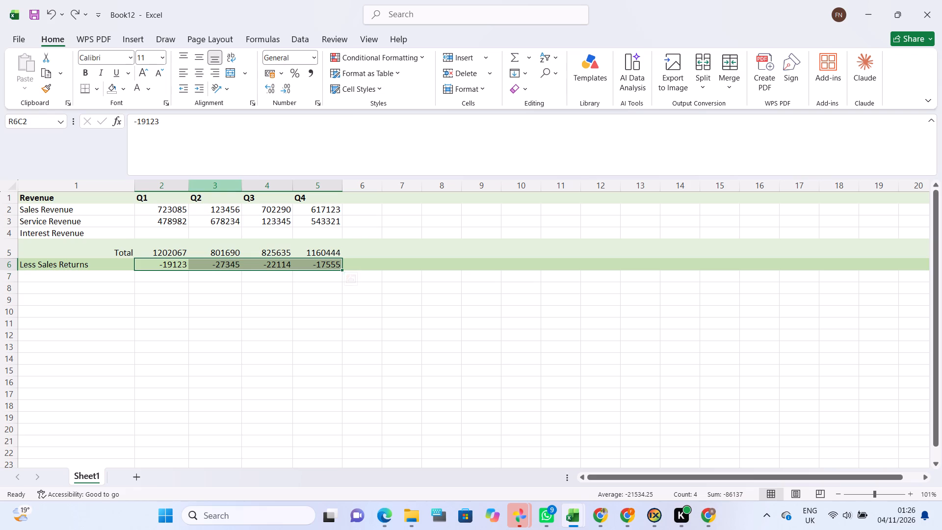
{"action": "key", "text": "ctrl+1"}
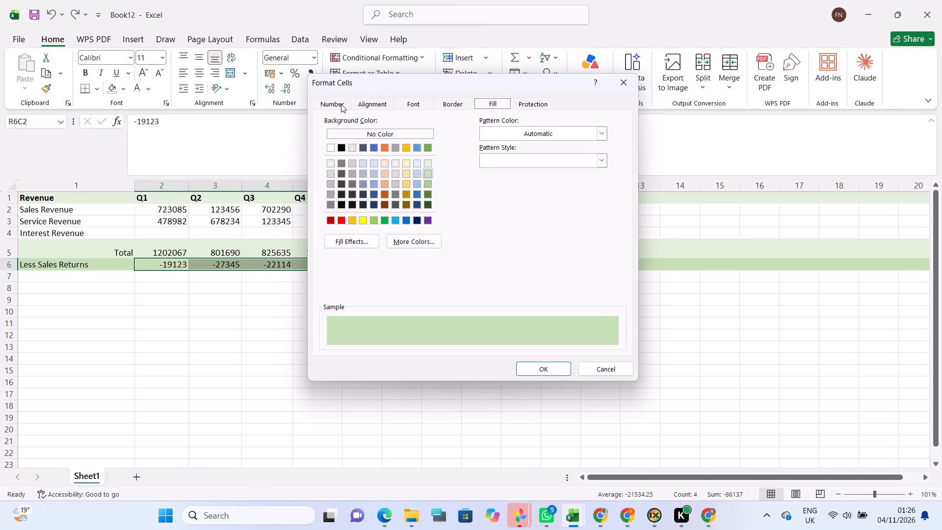
{"action": "left_click", "coordinate": [341, 104]}
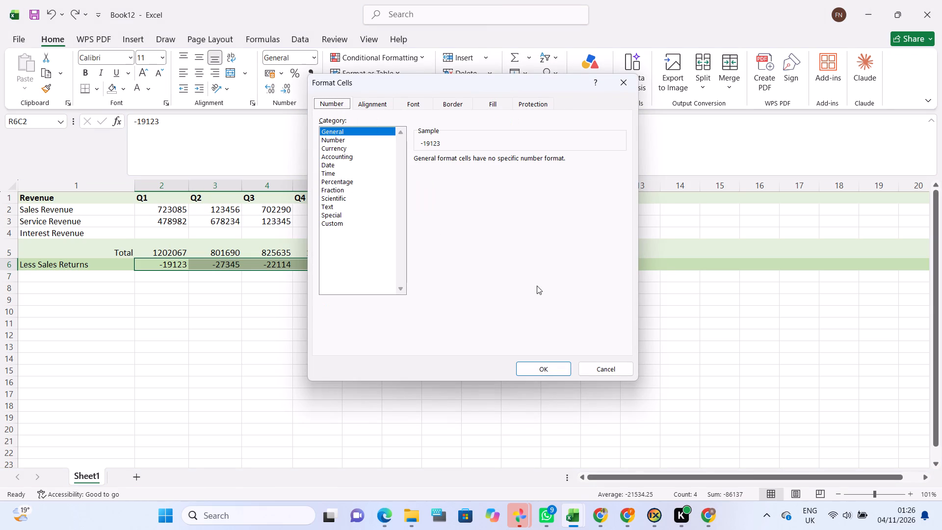
{"action": "left_click", "coordinate": [343, 140]}
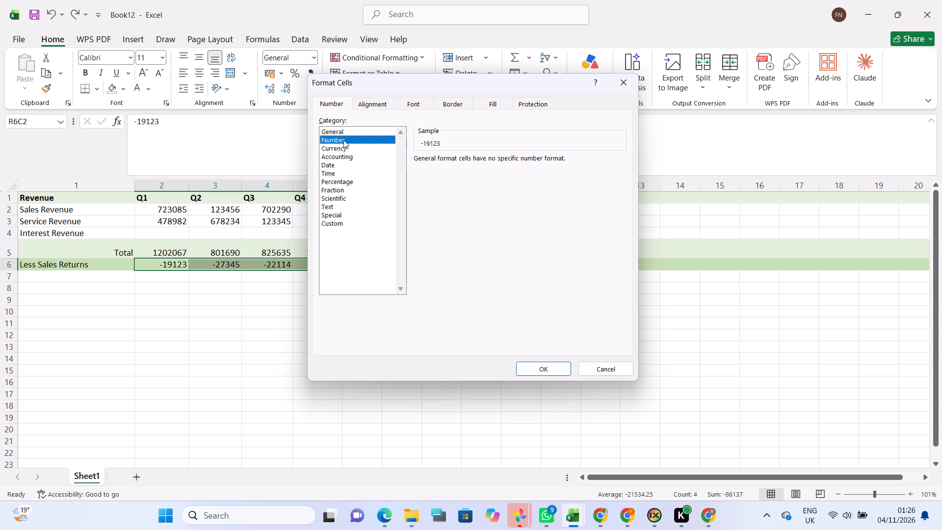
{"action": "left_click", "coordinate": [416, 175]}
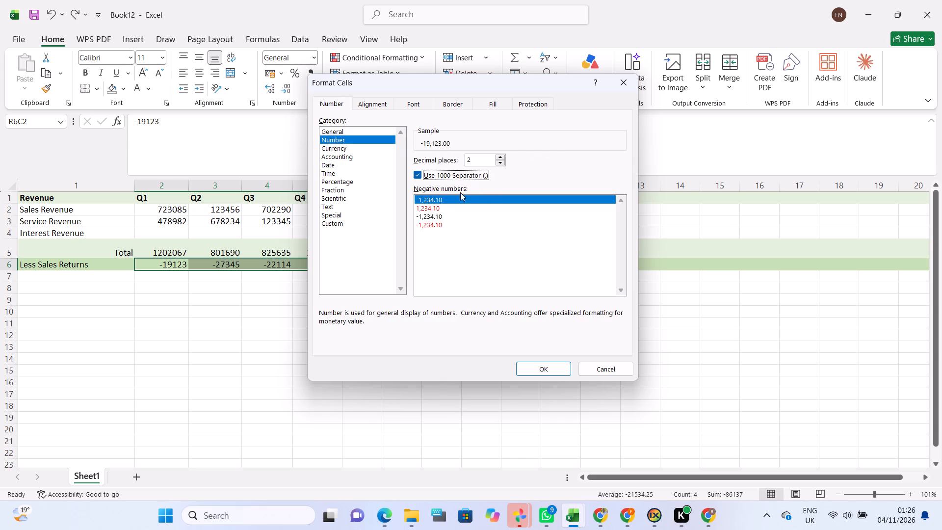
{"action": "left_click", "coordinate": [441, 220]}
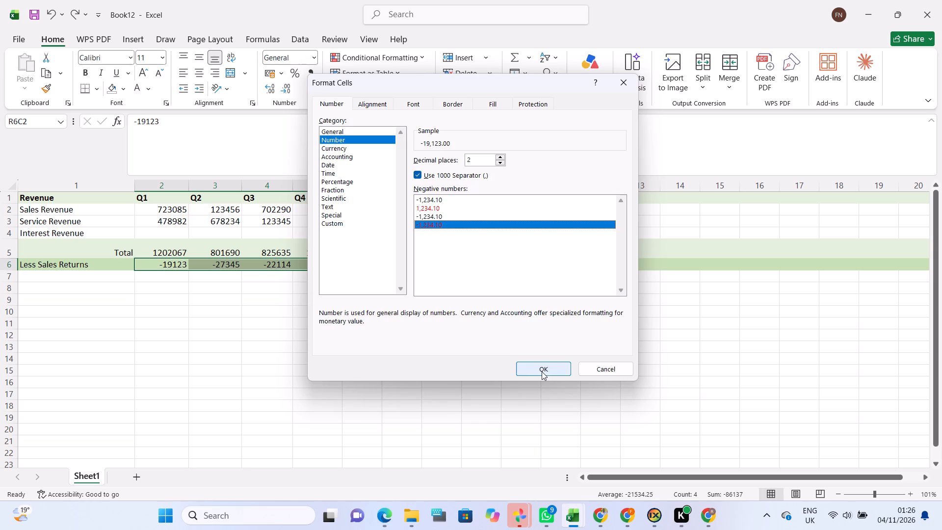
{"action": "left_click", "coordinate": [542, 371]}
{"action": "left_click", "coordinate": [329, 295]}
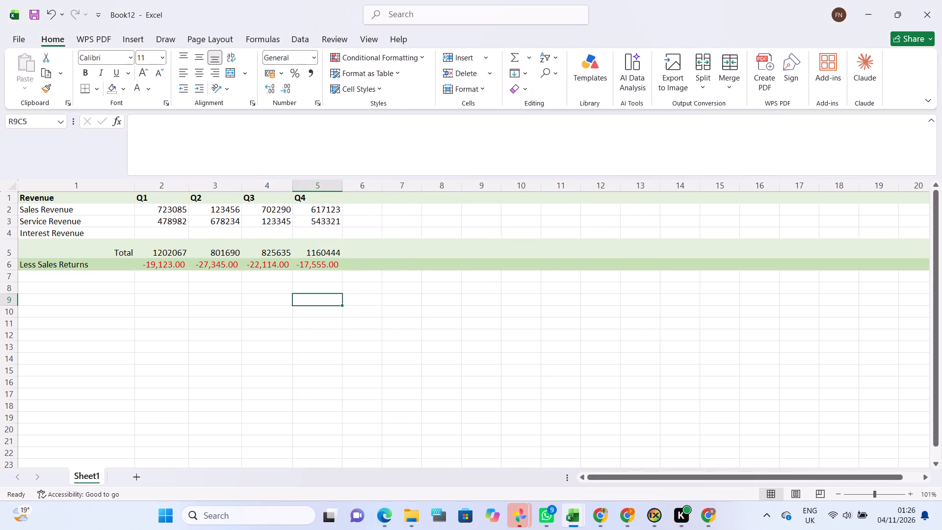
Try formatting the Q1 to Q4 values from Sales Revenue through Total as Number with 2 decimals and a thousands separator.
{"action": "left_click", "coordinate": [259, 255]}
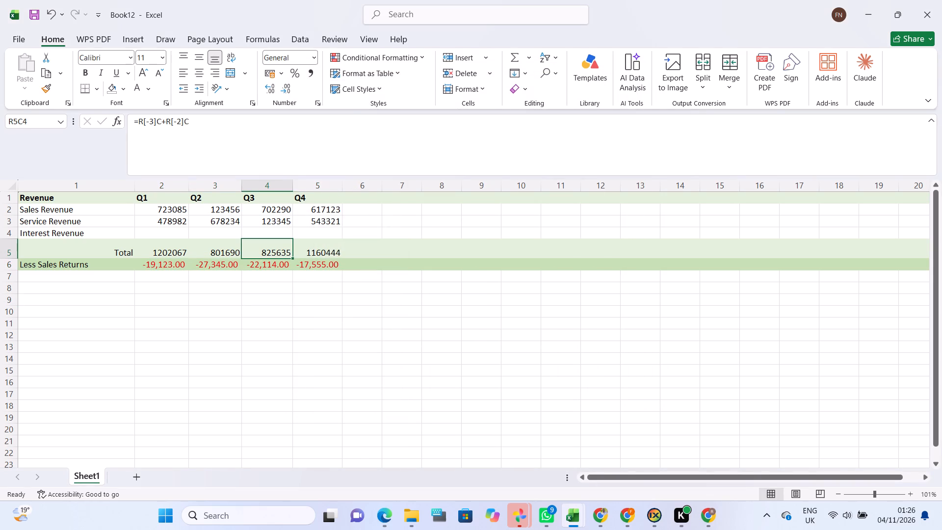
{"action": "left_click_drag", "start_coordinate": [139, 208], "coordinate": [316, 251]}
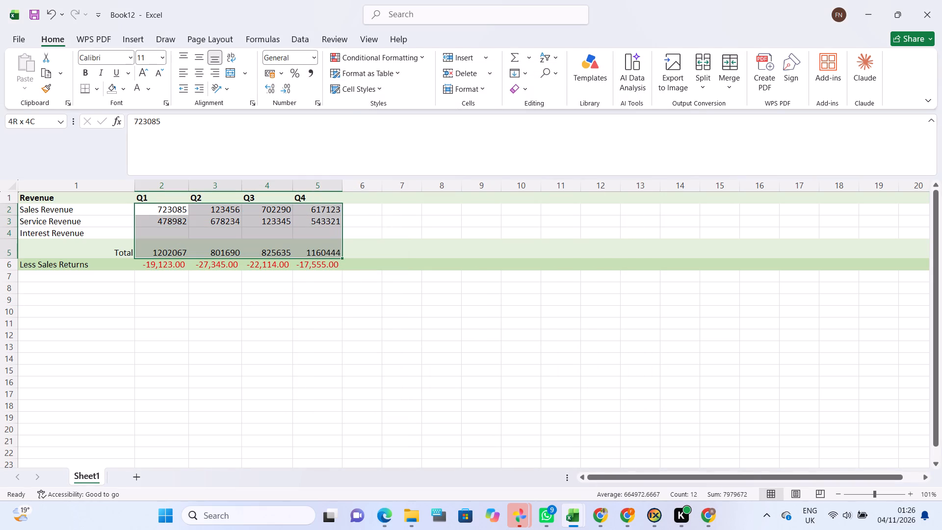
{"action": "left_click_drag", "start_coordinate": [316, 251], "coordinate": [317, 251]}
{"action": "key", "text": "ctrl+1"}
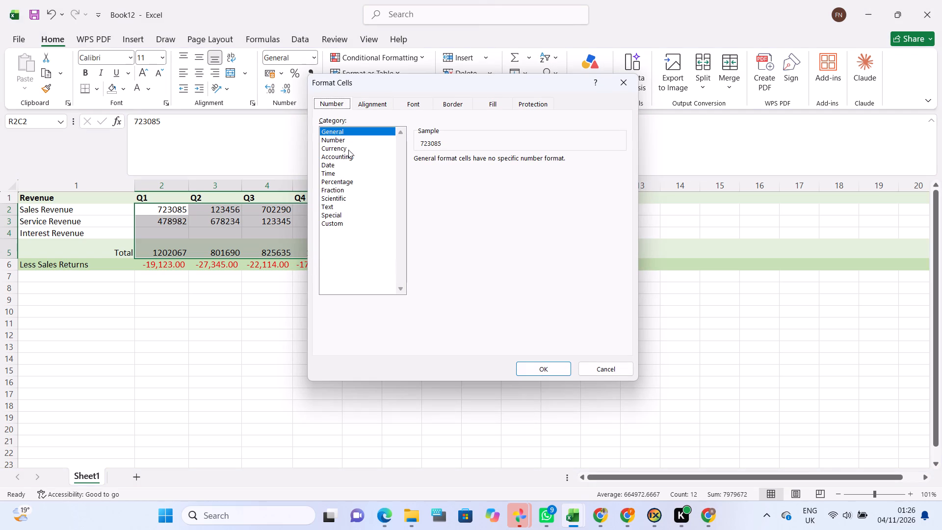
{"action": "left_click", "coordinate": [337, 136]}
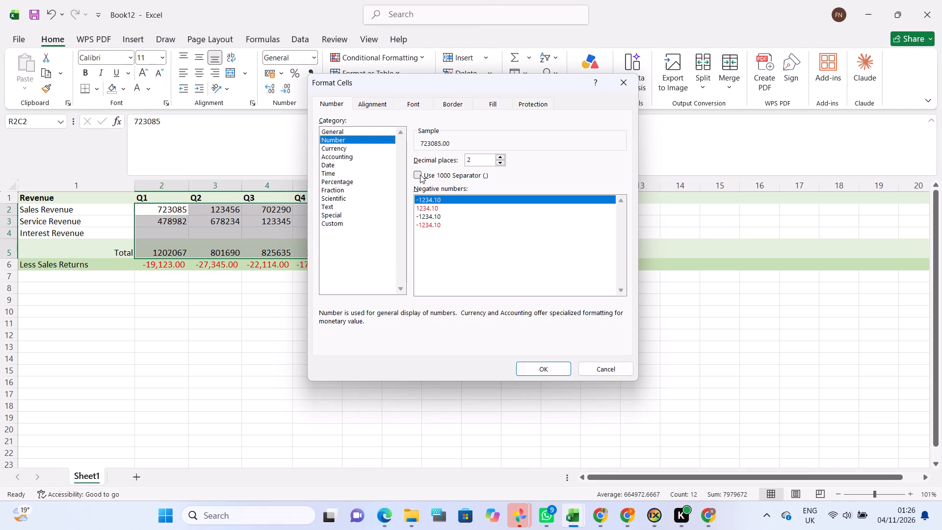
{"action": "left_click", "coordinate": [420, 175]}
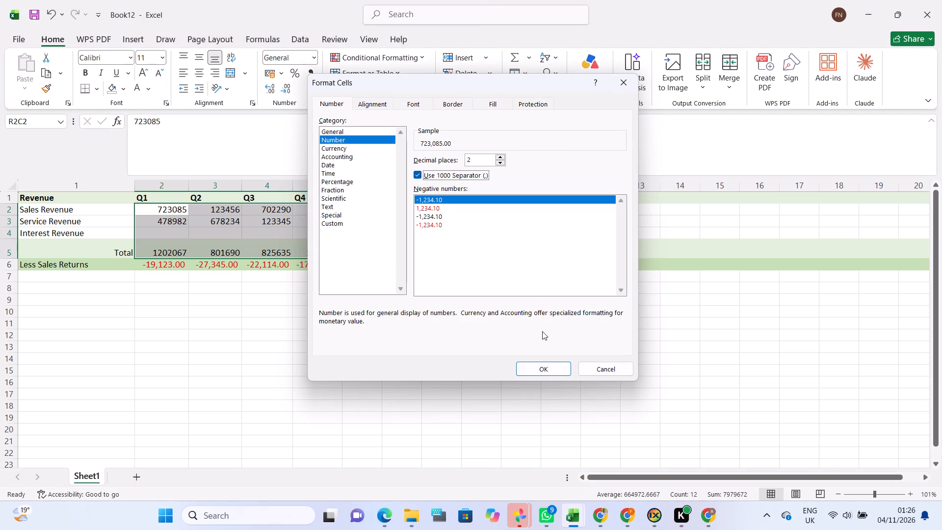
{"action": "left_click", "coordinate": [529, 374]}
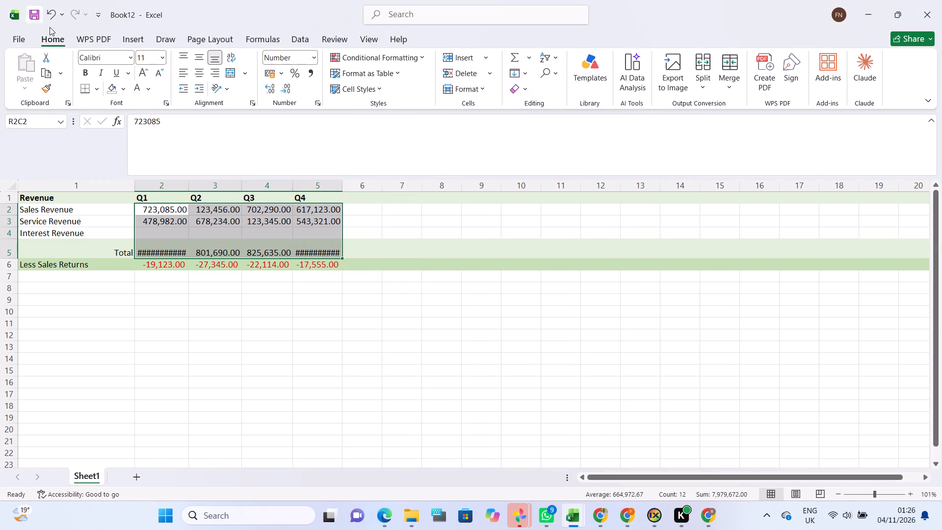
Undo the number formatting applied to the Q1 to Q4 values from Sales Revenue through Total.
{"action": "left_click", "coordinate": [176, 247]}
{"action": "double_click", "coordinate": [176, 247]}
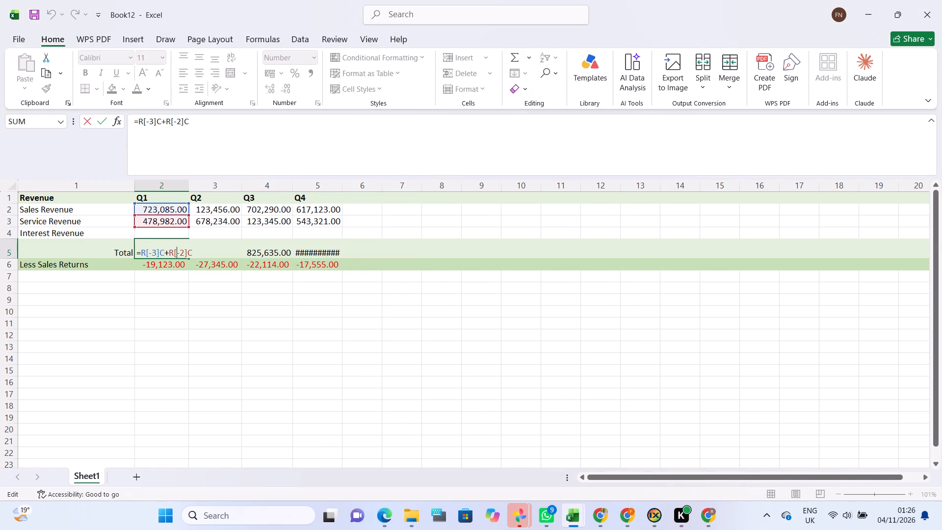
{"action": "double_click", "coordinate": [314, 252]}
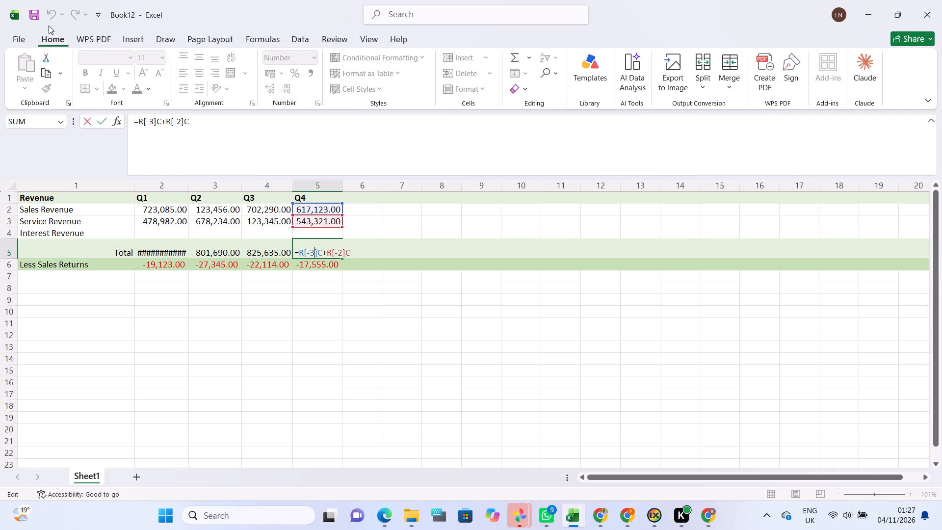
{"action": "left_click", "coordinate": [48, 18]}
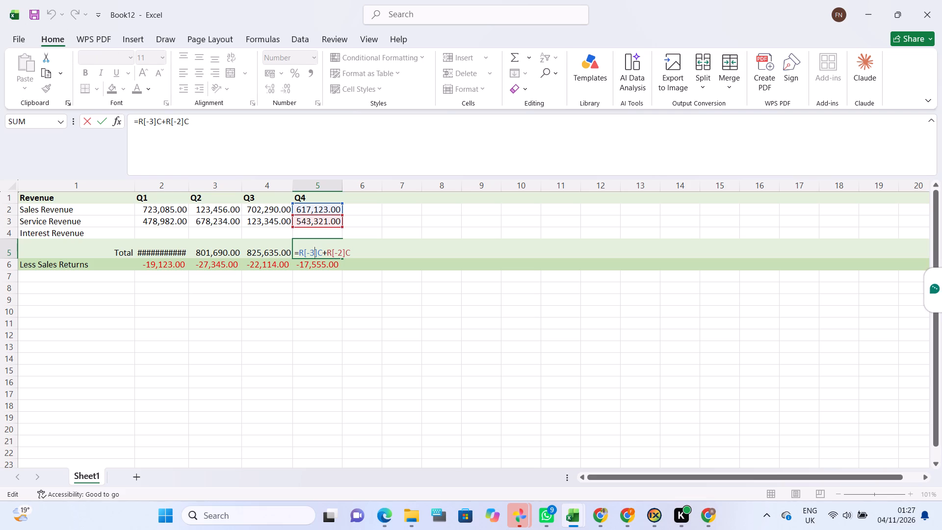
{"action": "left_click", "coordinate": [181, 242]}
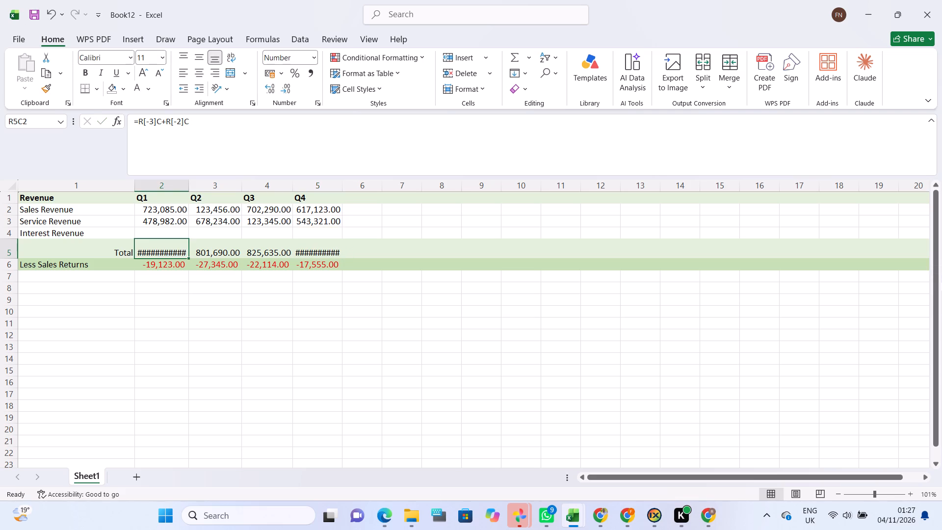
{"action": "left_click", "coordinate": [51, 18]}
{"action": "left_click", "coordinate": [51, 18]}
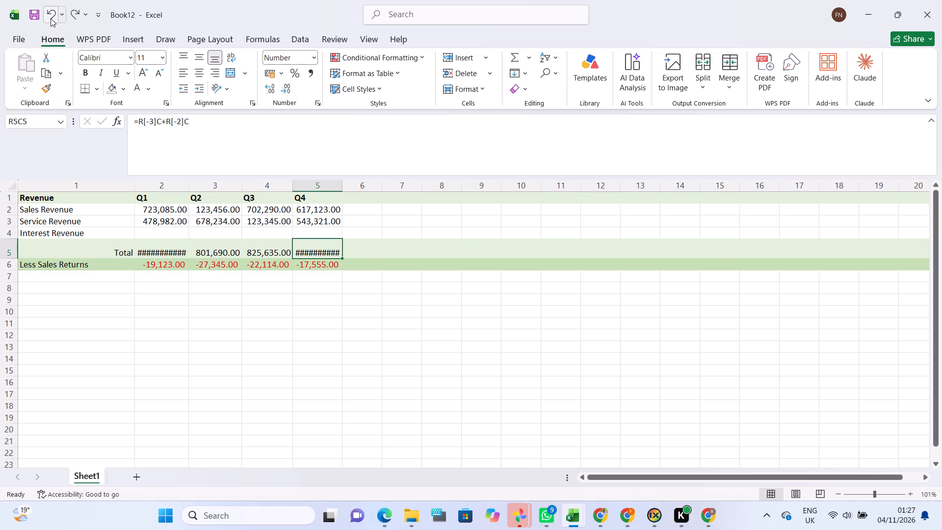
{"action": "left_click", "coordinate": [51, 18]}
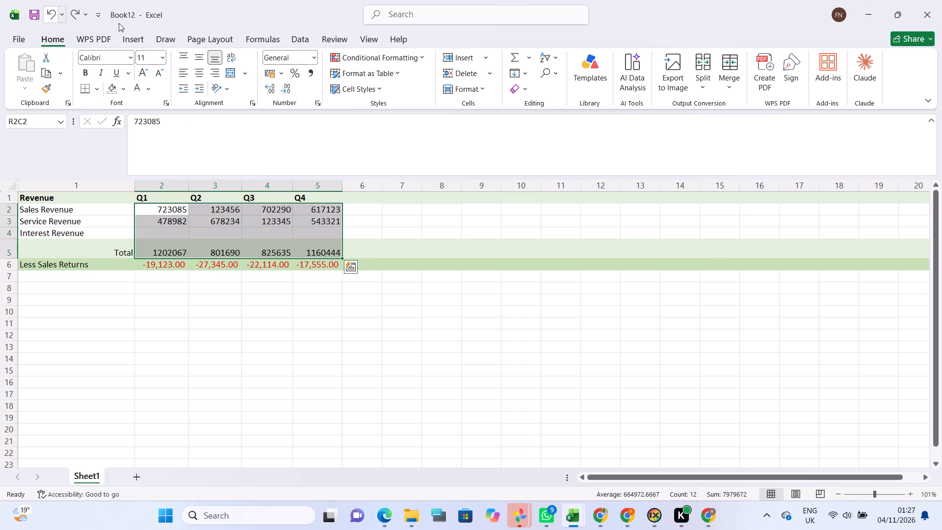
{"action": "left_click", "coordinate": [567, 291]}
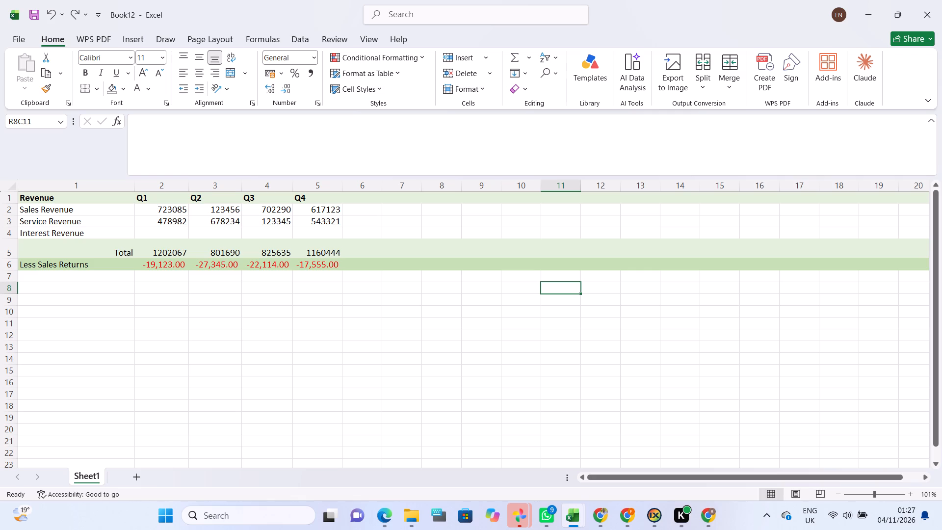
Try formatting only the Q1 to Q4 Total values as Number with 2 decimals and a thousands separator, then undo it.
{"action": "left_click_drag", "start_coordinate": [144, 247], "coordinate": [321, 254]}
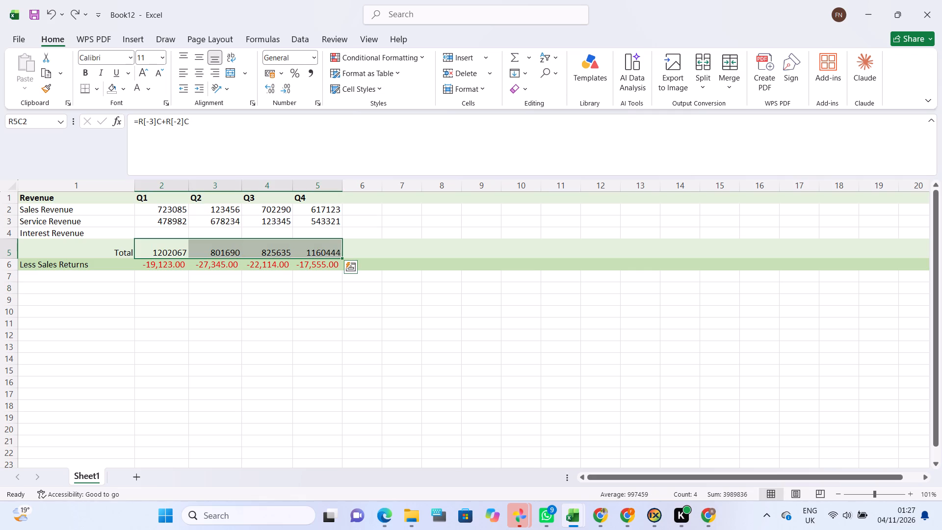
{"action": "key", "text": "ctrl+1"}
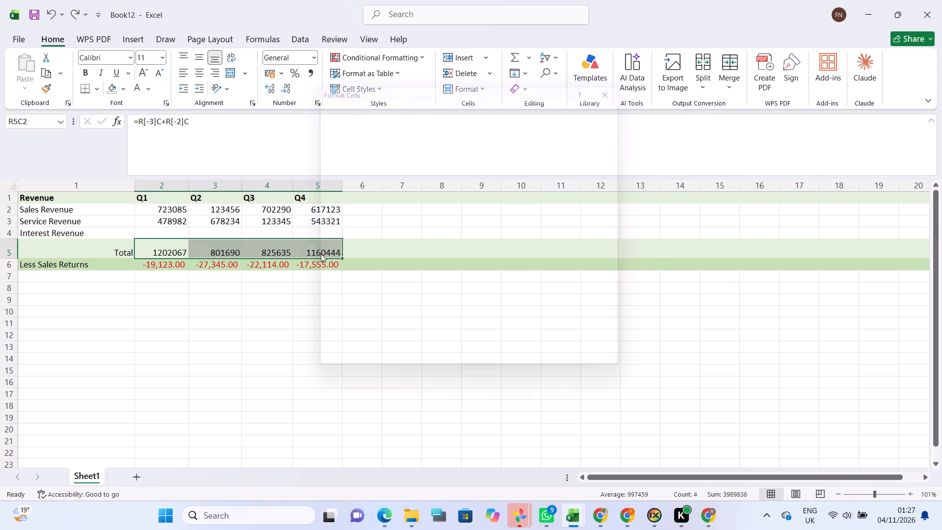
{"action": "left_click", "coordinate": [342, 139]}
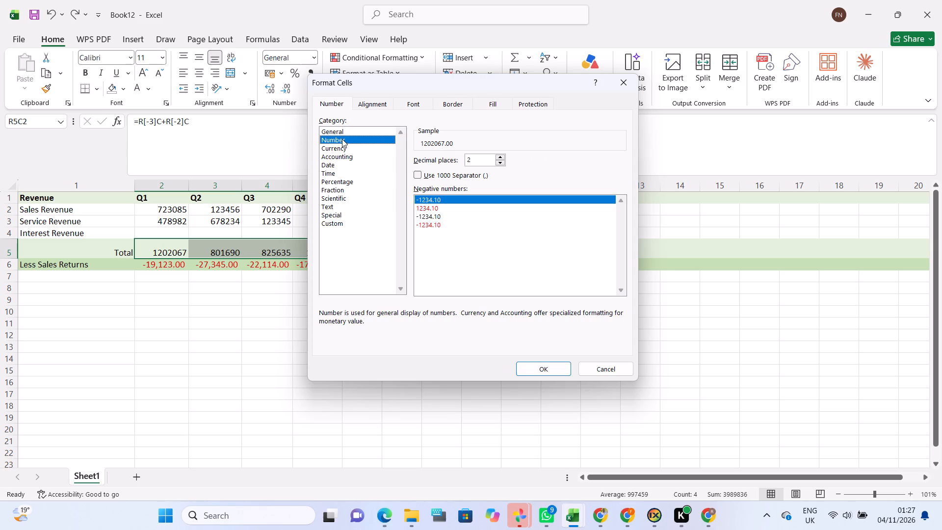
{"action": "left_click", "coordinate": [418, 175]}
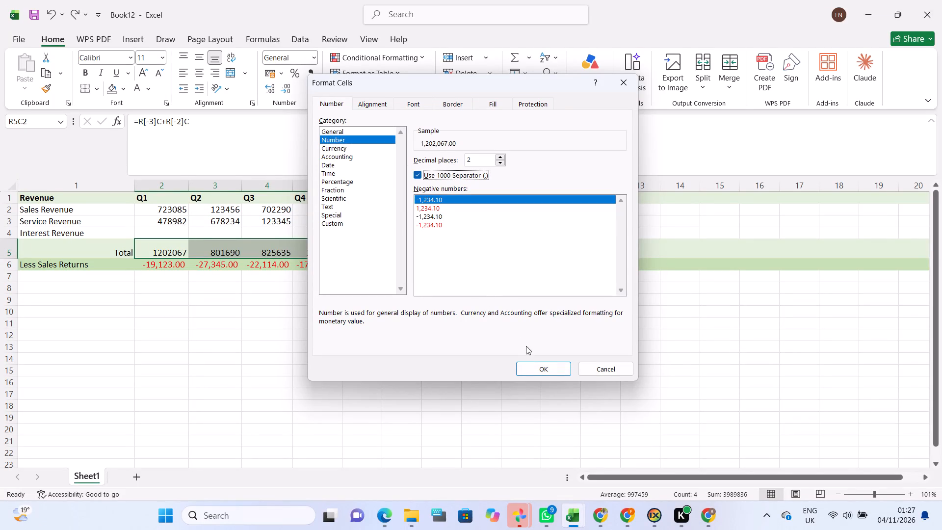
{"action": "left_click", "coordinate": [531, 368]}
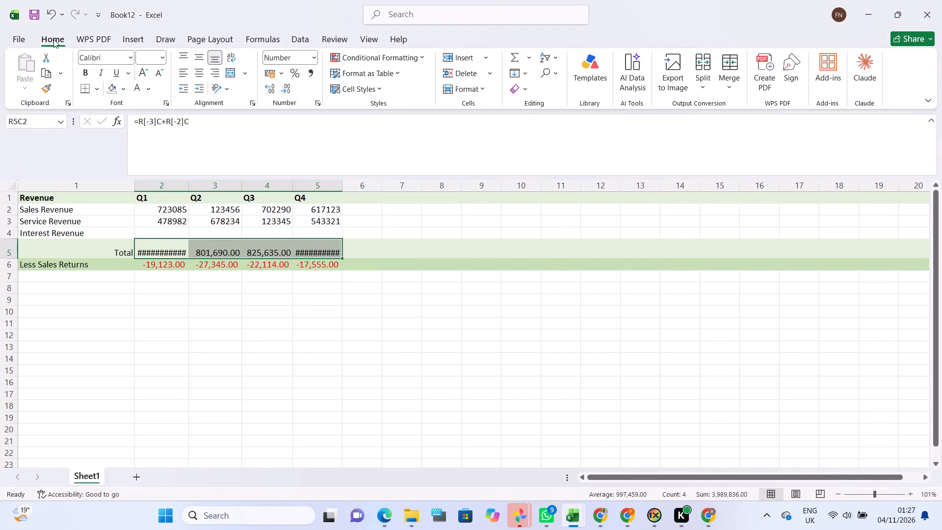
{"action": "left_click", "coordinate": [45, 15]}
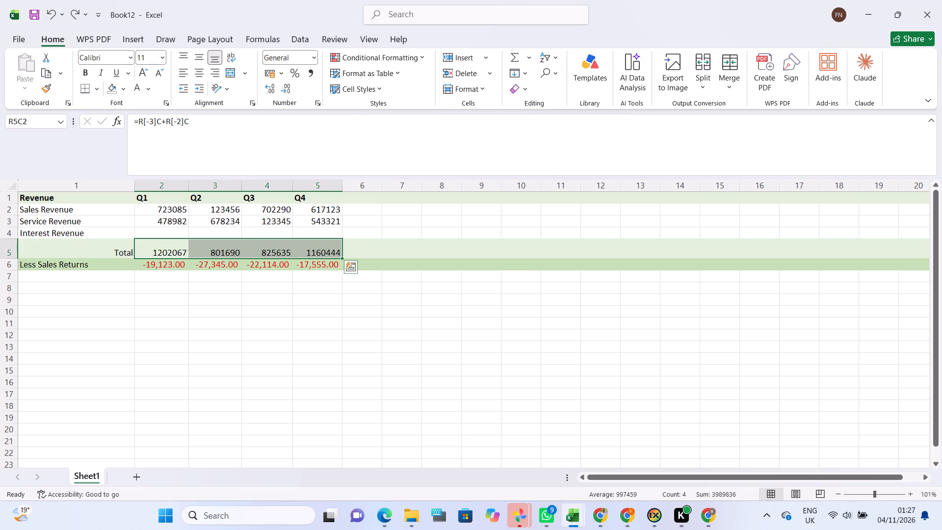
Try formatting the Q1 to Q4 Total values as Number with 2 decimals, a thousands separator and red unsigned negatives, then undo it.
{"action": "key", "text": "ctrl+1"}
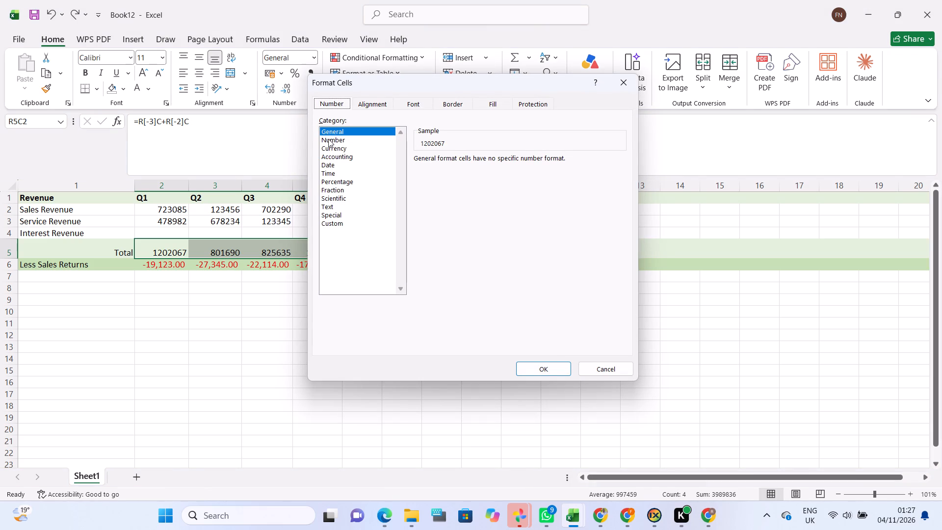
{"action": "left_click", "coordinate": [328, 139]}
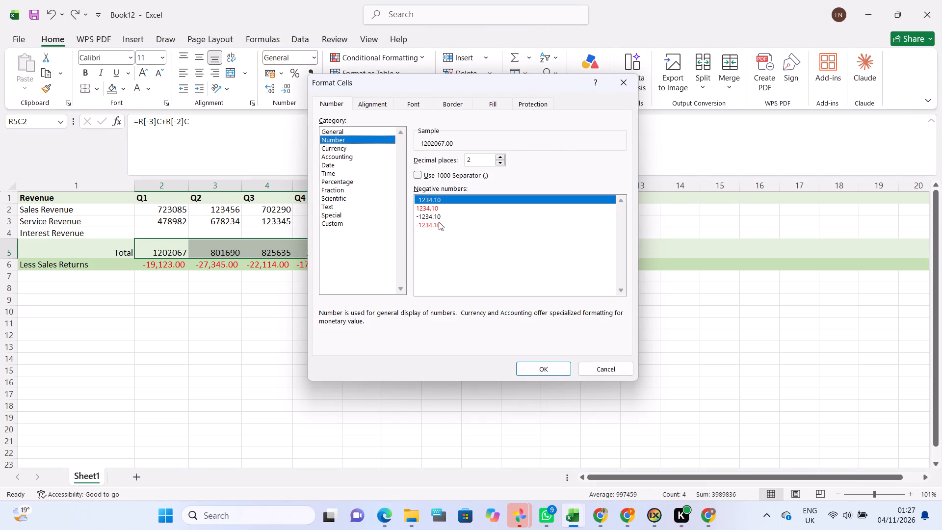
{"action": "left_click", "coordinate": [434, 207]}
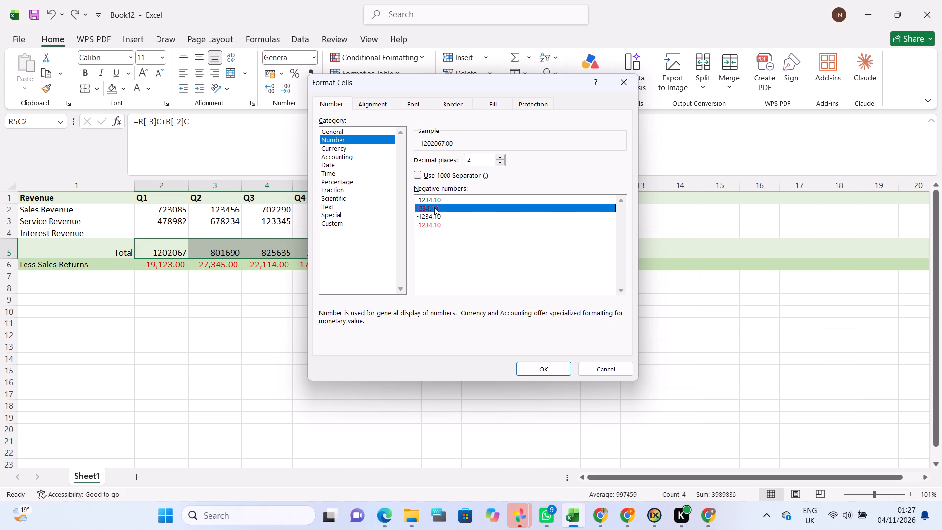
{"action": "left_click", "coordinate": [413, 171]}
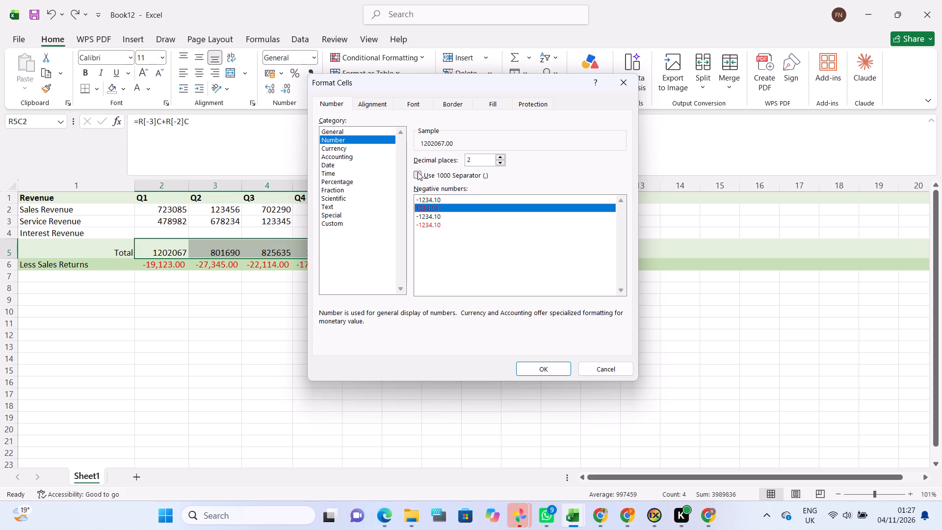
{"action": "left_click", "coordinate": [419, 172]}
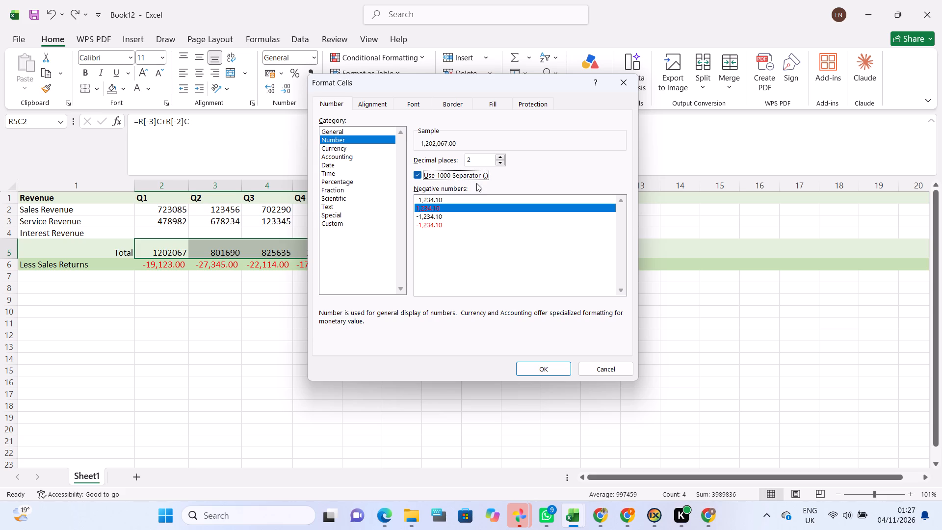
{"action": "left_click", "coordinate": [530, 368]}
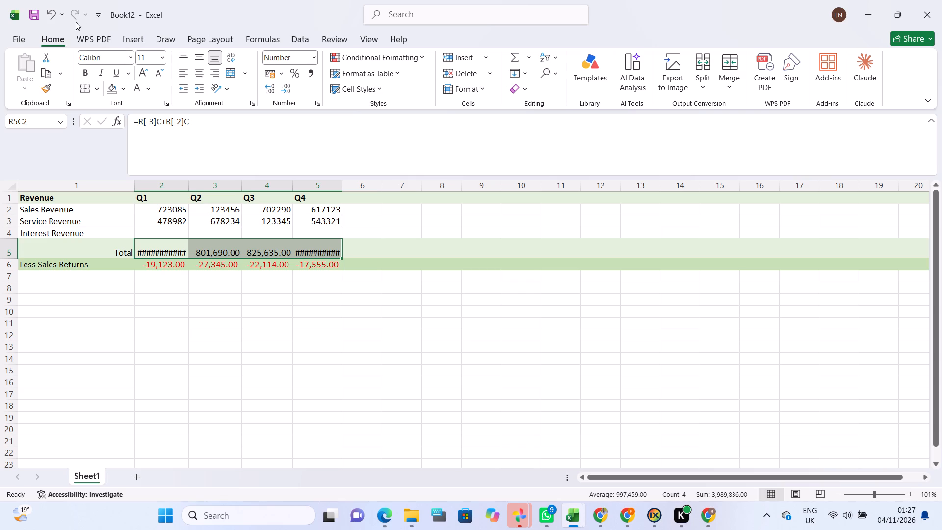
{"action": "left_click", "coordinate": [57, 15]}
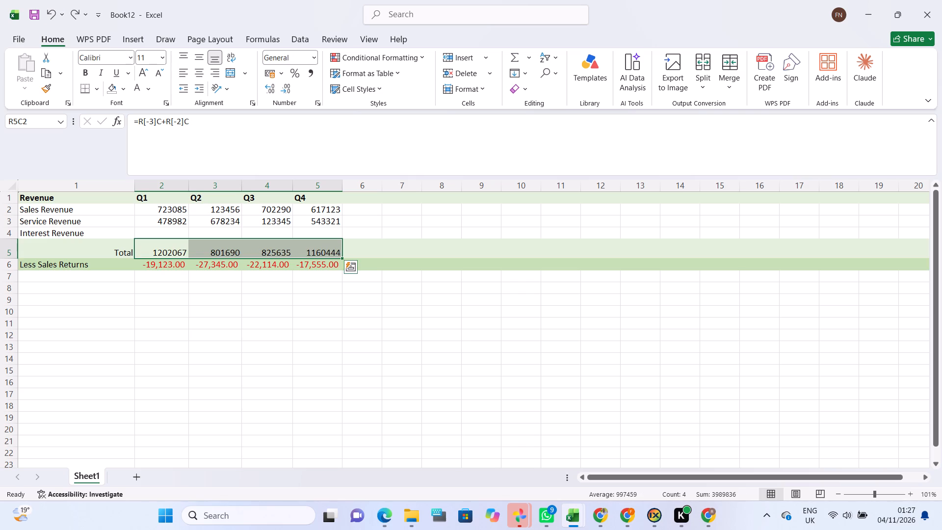
Add the row label Total Revenue in row 7, directly below Less Sales Returns.
{"action": "double_click", "coordinate": [337, 279]}
{"action": "left_click", "coordinate": [174, 279]}
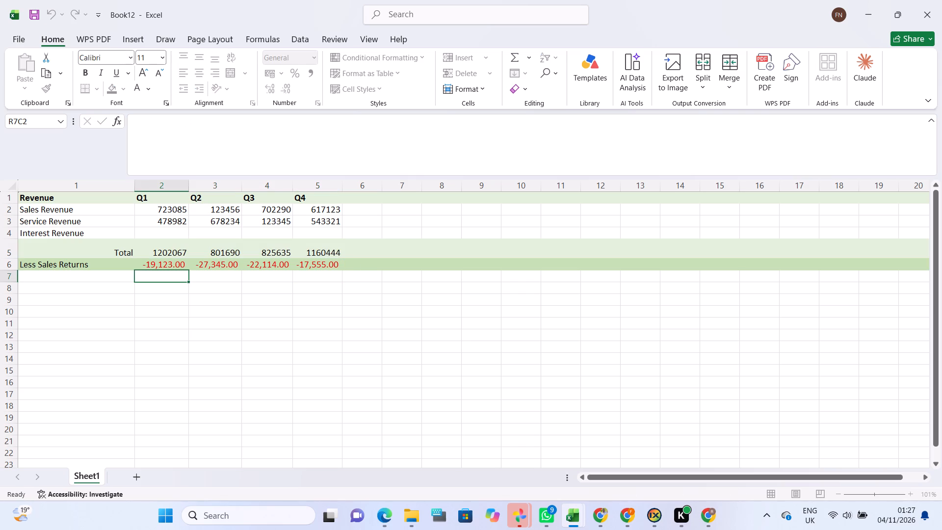
{"action": "left_click", "coordinate": [120, 277]}
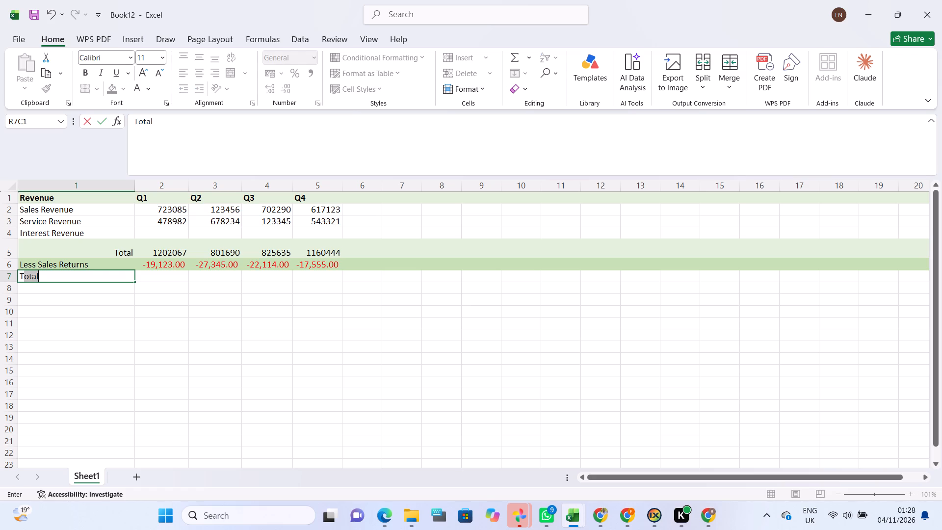
{"action": "type", "text": "ta"}
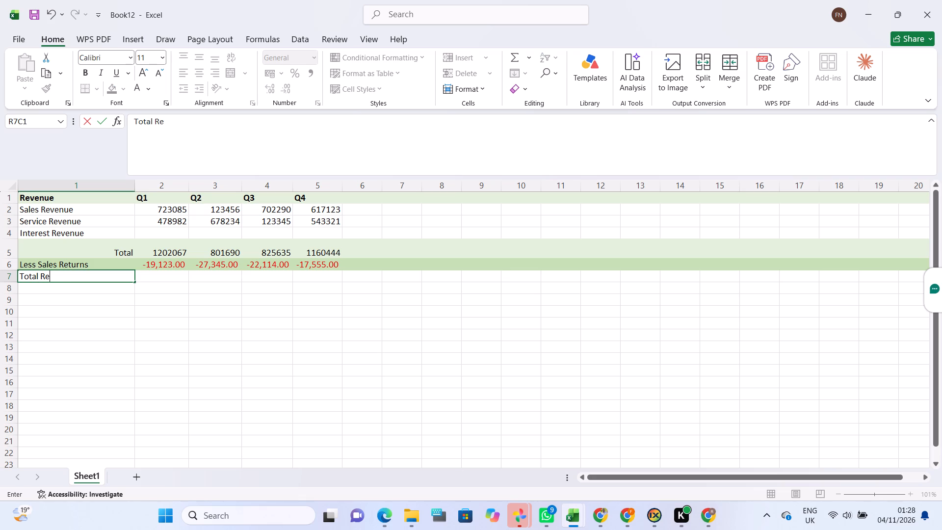
{"action": "type", "text": "ven"}
{"action": "type", "text": "ue"}
{"action": "key", "text": "Return"}
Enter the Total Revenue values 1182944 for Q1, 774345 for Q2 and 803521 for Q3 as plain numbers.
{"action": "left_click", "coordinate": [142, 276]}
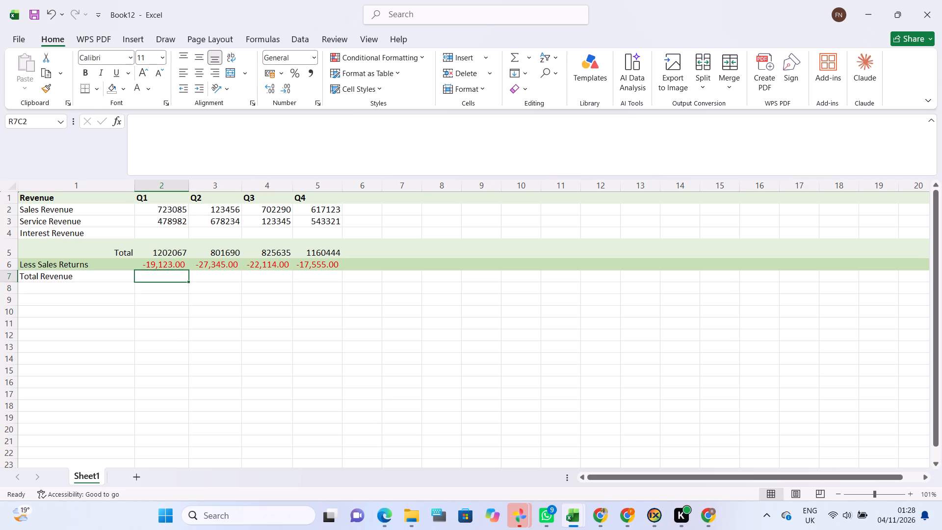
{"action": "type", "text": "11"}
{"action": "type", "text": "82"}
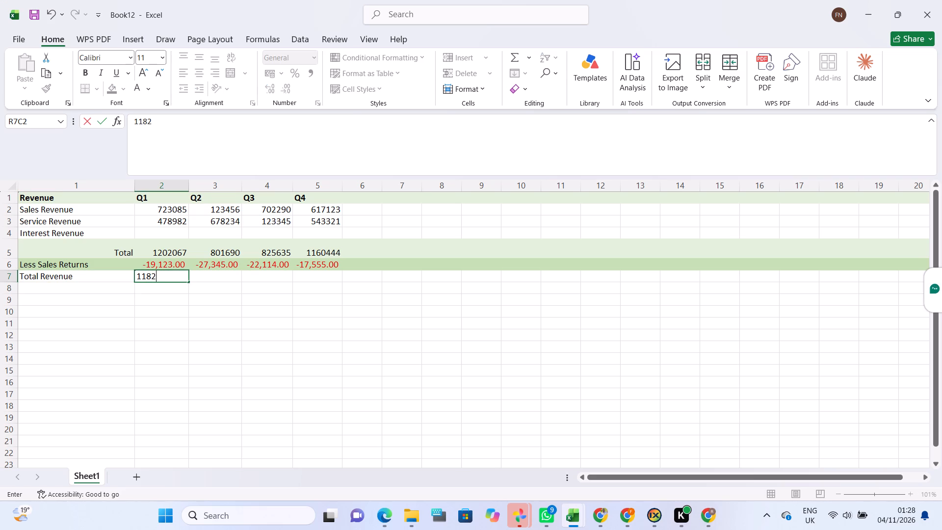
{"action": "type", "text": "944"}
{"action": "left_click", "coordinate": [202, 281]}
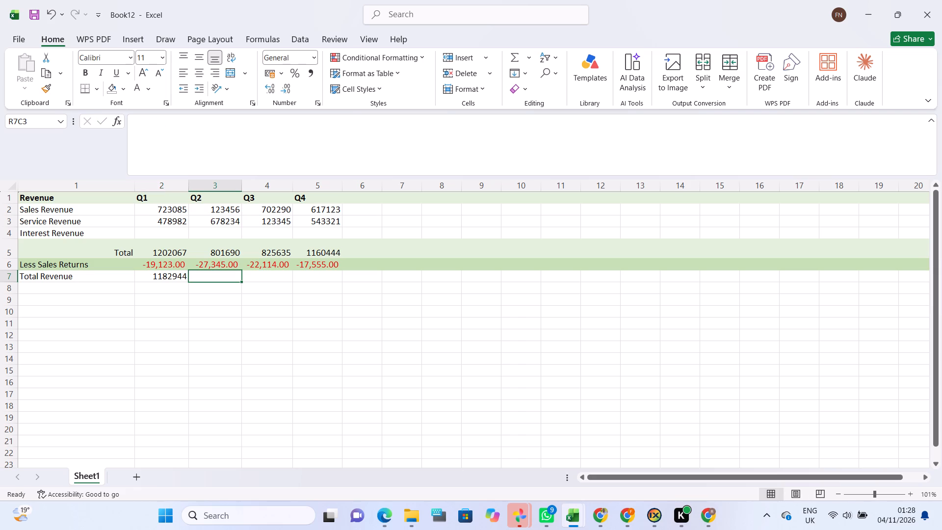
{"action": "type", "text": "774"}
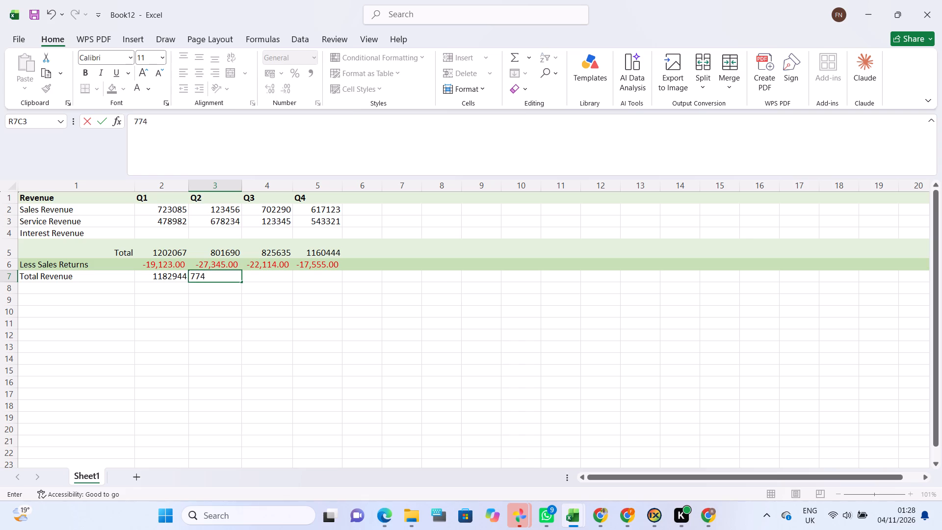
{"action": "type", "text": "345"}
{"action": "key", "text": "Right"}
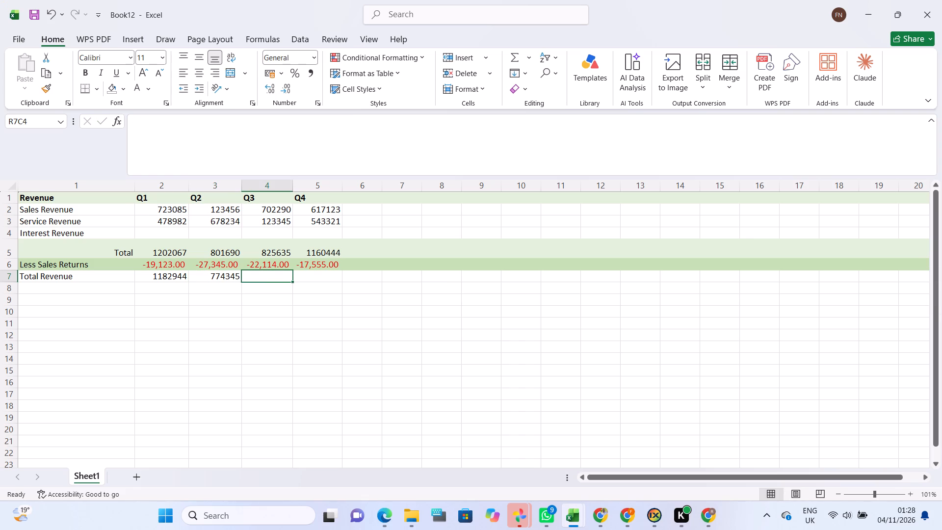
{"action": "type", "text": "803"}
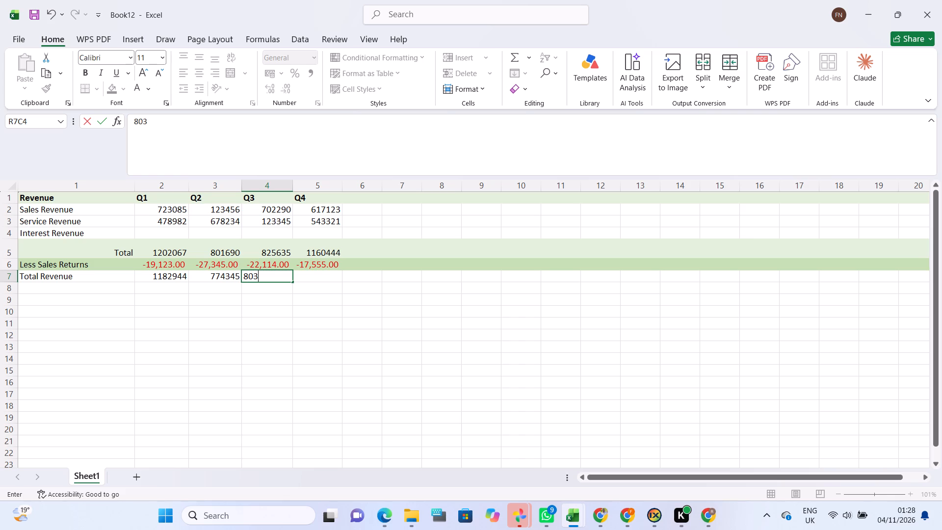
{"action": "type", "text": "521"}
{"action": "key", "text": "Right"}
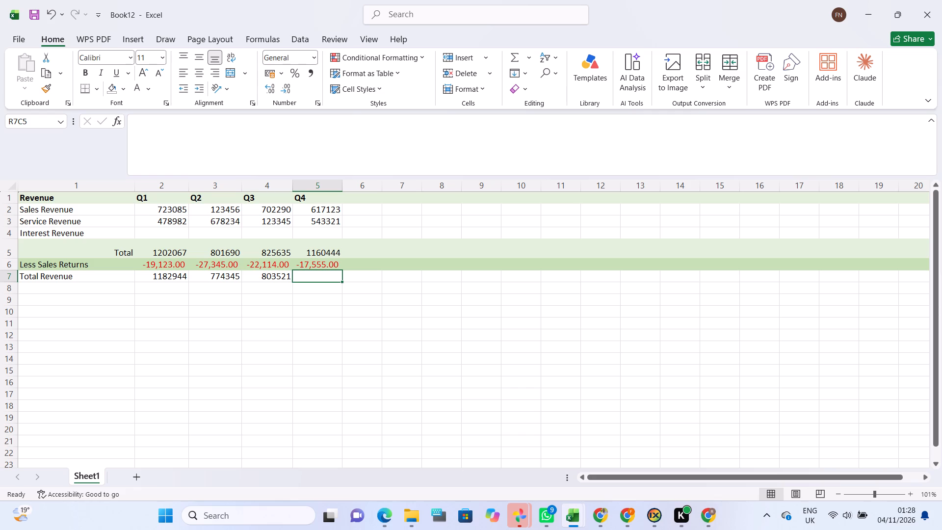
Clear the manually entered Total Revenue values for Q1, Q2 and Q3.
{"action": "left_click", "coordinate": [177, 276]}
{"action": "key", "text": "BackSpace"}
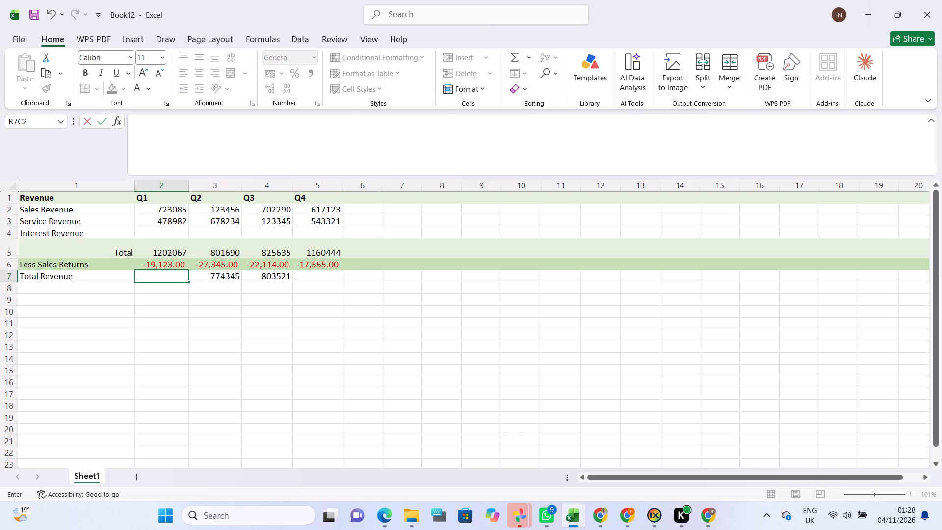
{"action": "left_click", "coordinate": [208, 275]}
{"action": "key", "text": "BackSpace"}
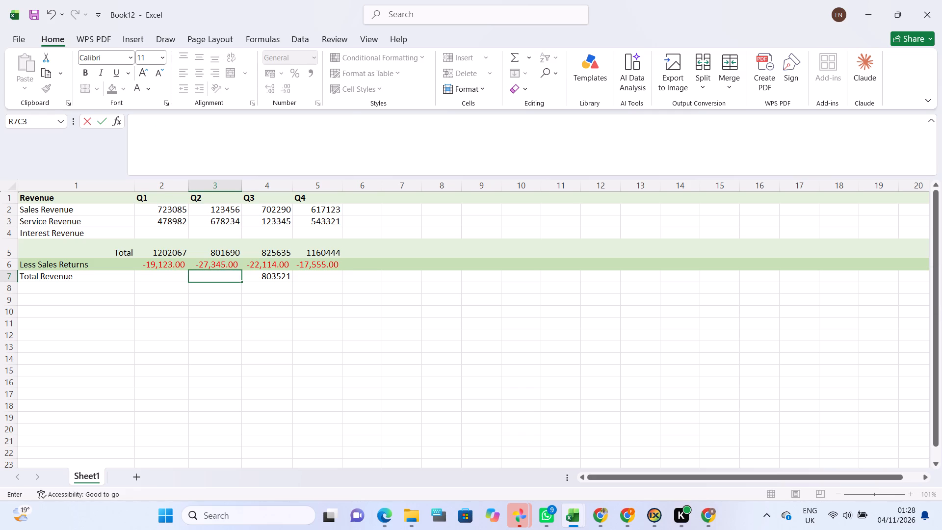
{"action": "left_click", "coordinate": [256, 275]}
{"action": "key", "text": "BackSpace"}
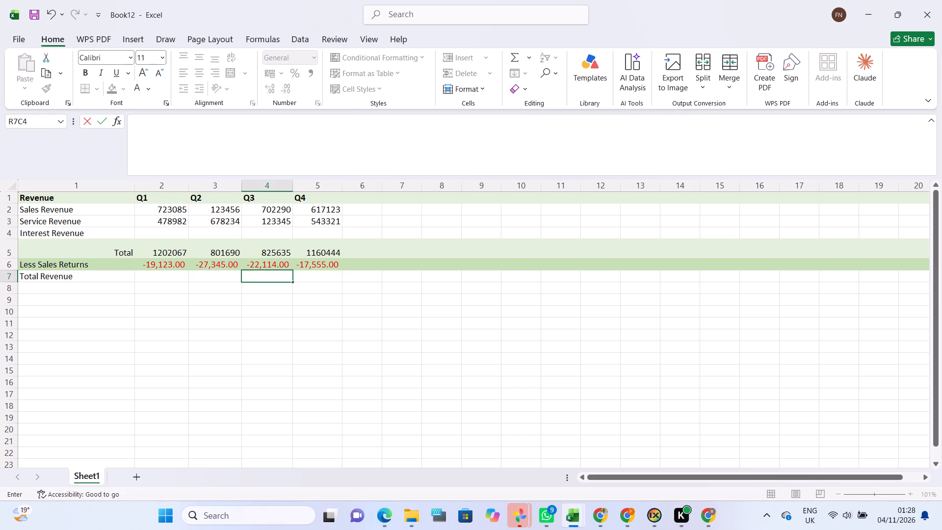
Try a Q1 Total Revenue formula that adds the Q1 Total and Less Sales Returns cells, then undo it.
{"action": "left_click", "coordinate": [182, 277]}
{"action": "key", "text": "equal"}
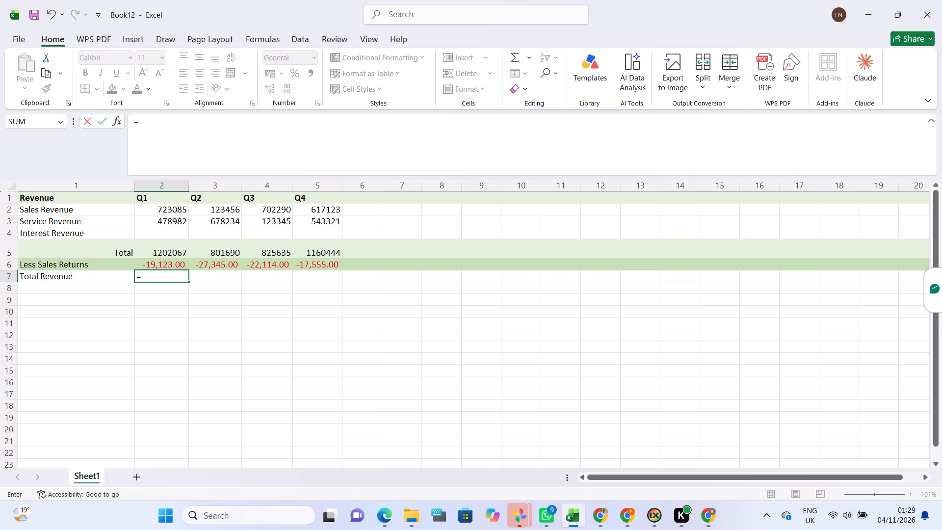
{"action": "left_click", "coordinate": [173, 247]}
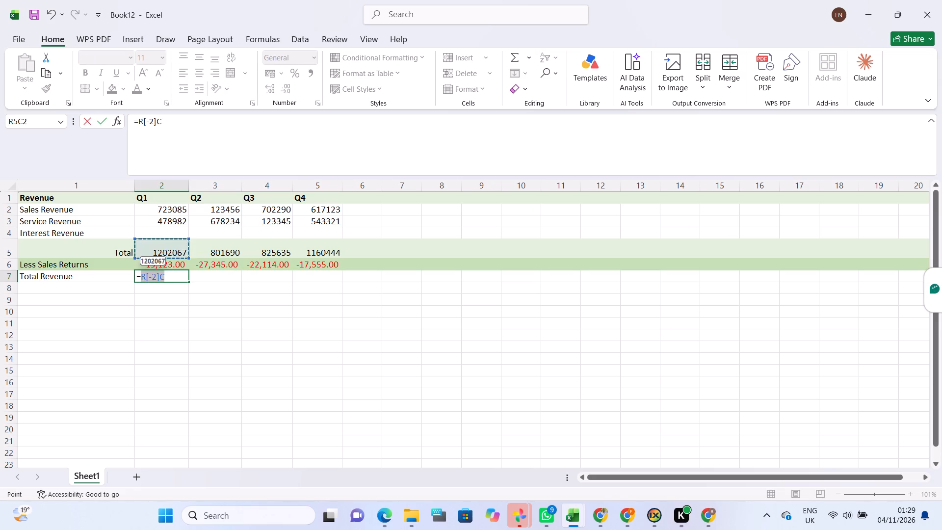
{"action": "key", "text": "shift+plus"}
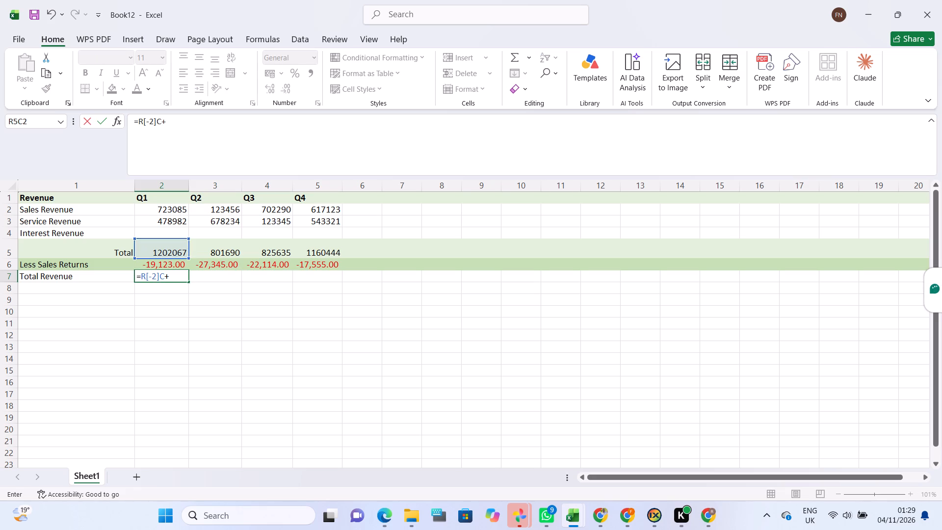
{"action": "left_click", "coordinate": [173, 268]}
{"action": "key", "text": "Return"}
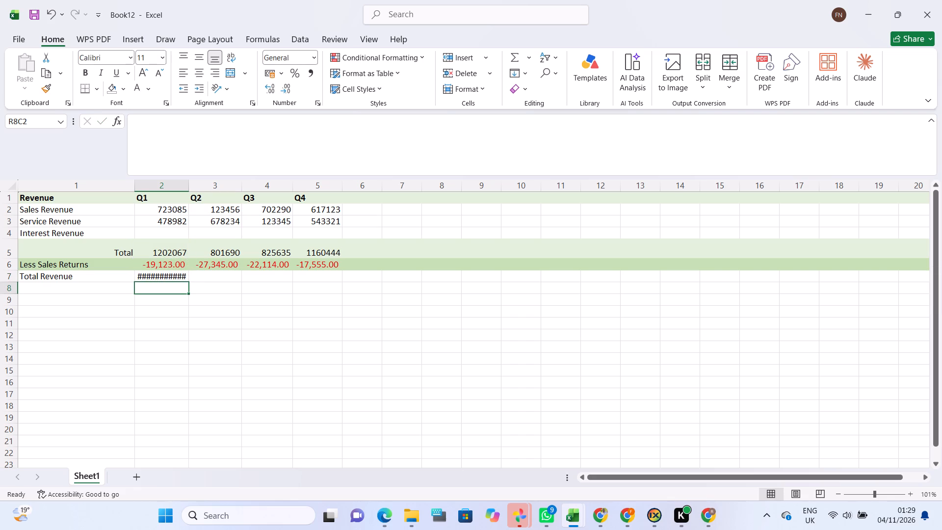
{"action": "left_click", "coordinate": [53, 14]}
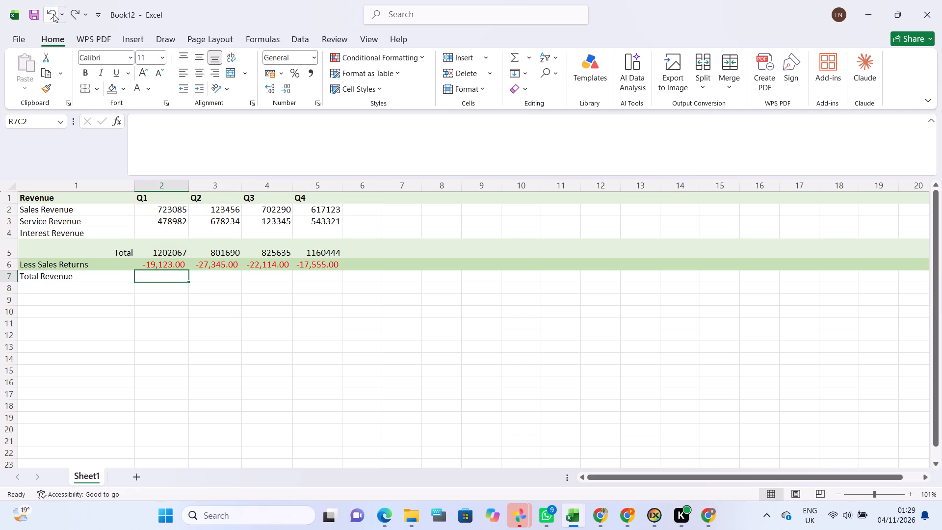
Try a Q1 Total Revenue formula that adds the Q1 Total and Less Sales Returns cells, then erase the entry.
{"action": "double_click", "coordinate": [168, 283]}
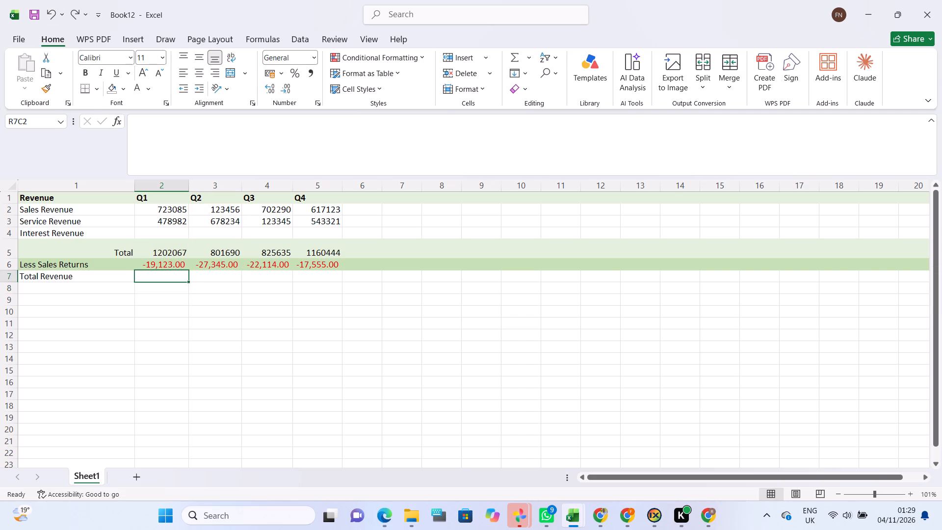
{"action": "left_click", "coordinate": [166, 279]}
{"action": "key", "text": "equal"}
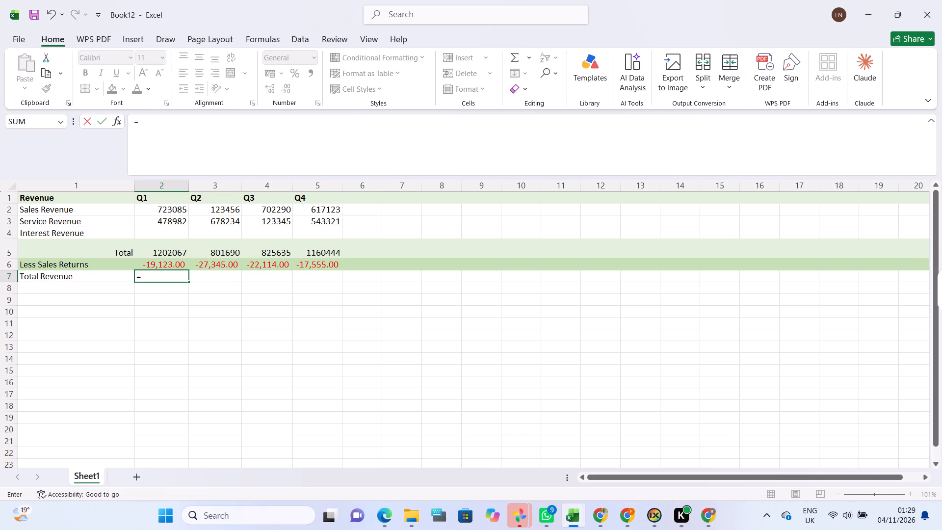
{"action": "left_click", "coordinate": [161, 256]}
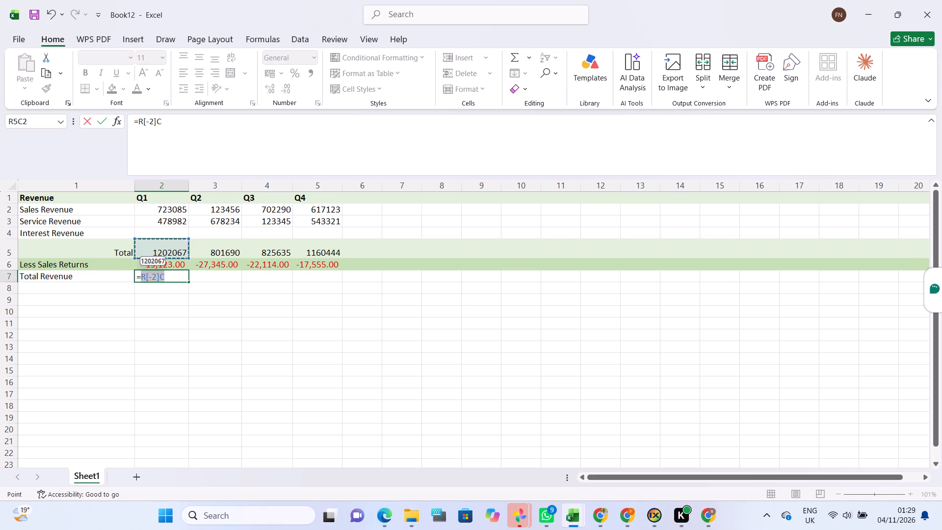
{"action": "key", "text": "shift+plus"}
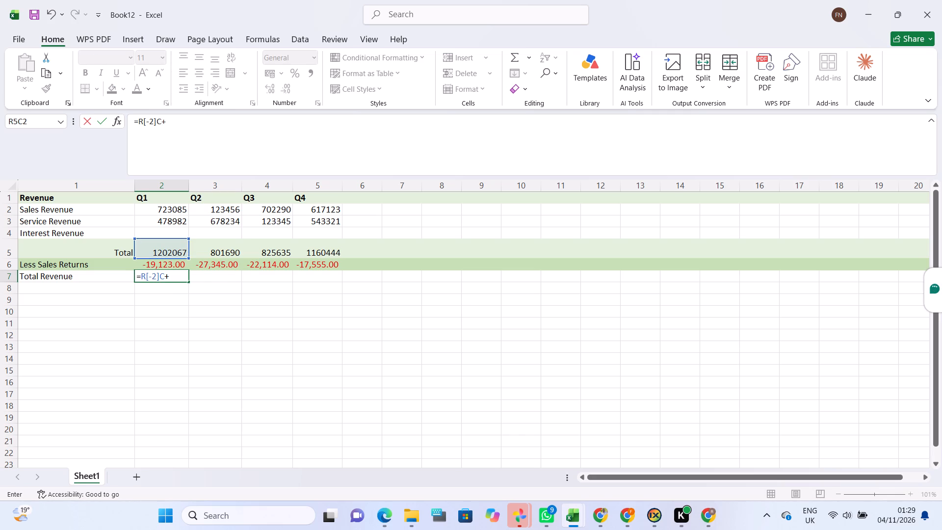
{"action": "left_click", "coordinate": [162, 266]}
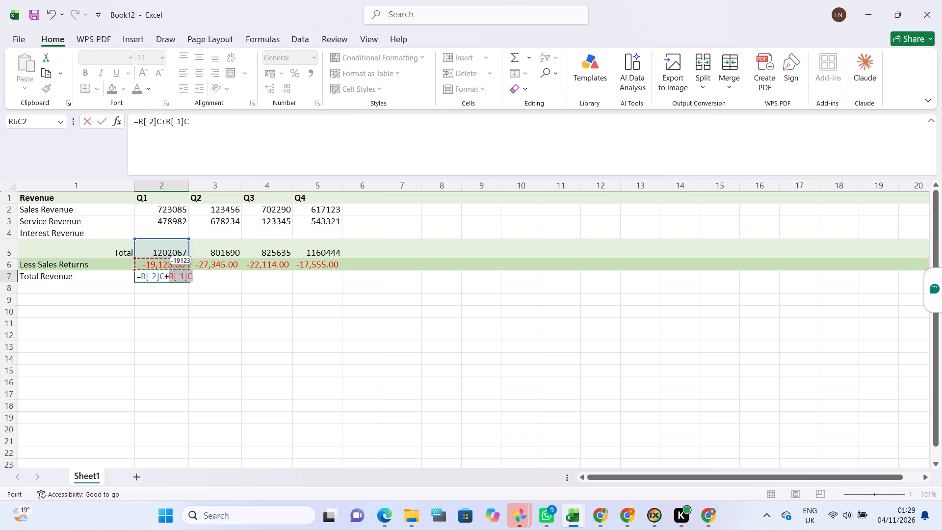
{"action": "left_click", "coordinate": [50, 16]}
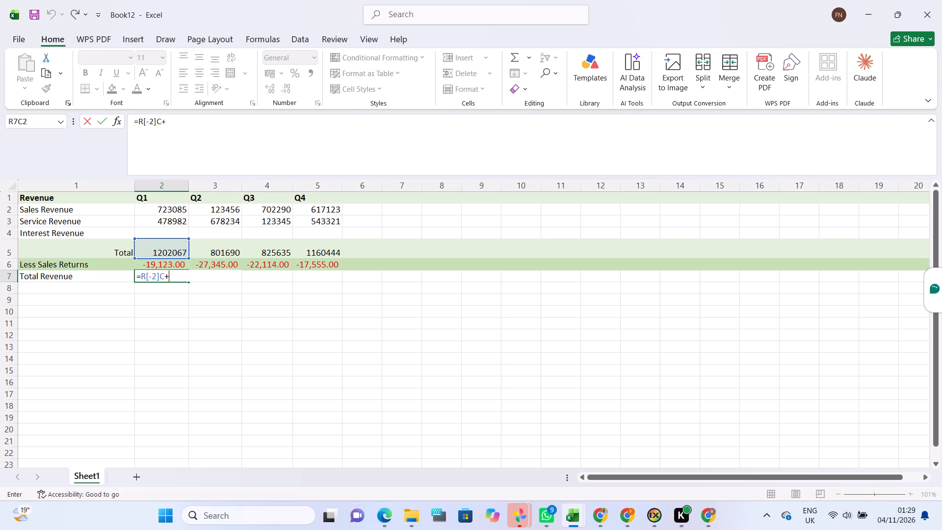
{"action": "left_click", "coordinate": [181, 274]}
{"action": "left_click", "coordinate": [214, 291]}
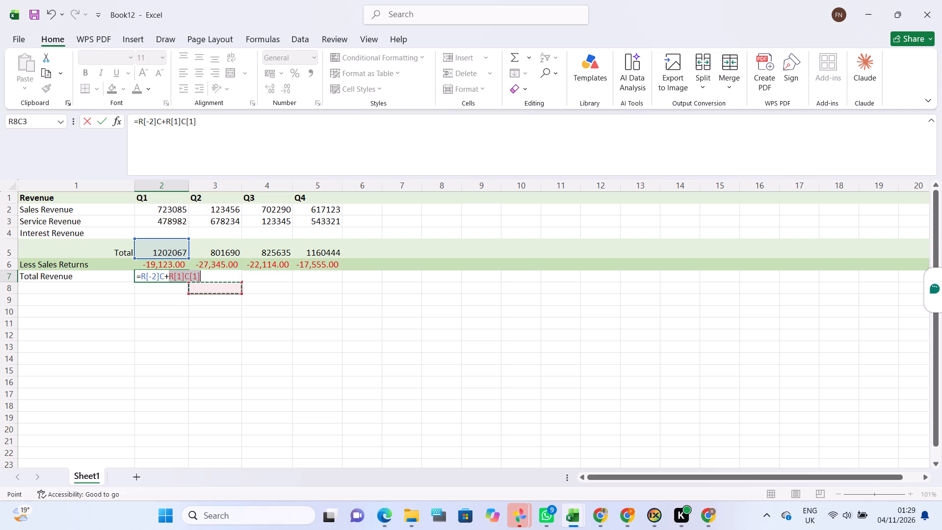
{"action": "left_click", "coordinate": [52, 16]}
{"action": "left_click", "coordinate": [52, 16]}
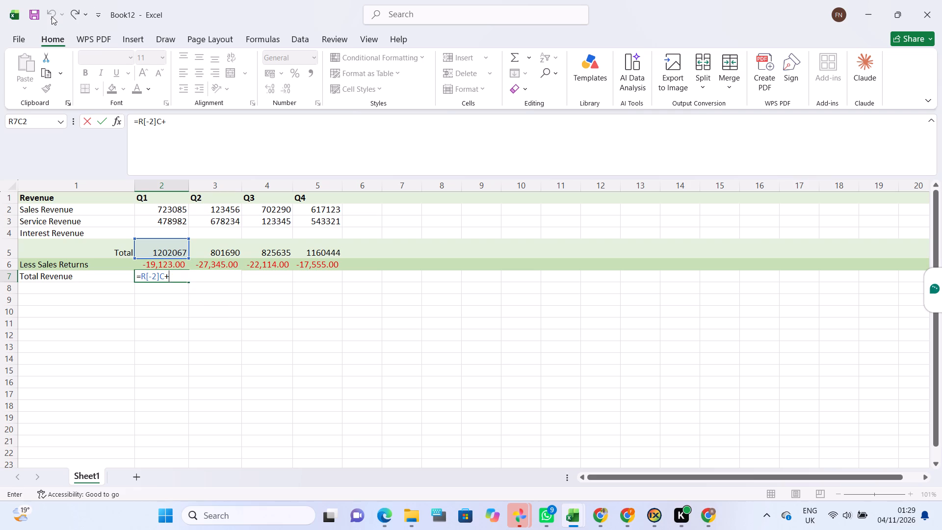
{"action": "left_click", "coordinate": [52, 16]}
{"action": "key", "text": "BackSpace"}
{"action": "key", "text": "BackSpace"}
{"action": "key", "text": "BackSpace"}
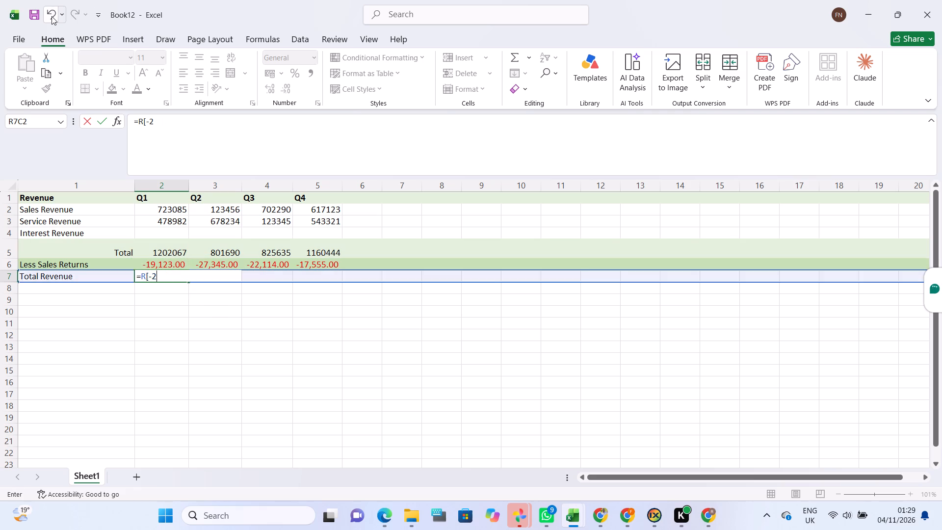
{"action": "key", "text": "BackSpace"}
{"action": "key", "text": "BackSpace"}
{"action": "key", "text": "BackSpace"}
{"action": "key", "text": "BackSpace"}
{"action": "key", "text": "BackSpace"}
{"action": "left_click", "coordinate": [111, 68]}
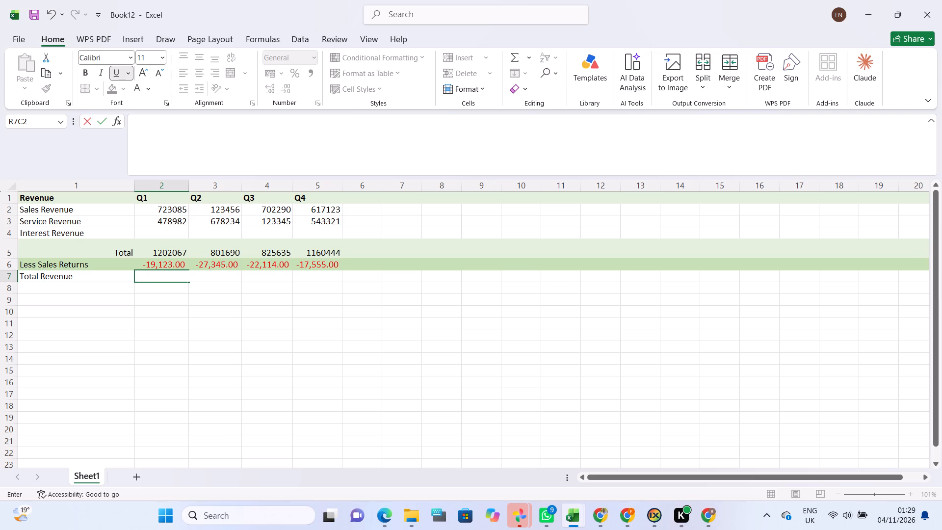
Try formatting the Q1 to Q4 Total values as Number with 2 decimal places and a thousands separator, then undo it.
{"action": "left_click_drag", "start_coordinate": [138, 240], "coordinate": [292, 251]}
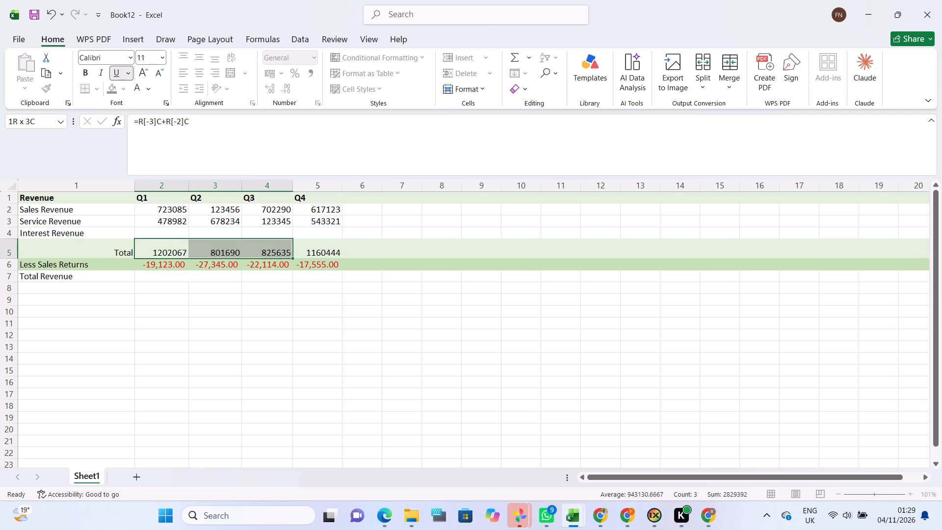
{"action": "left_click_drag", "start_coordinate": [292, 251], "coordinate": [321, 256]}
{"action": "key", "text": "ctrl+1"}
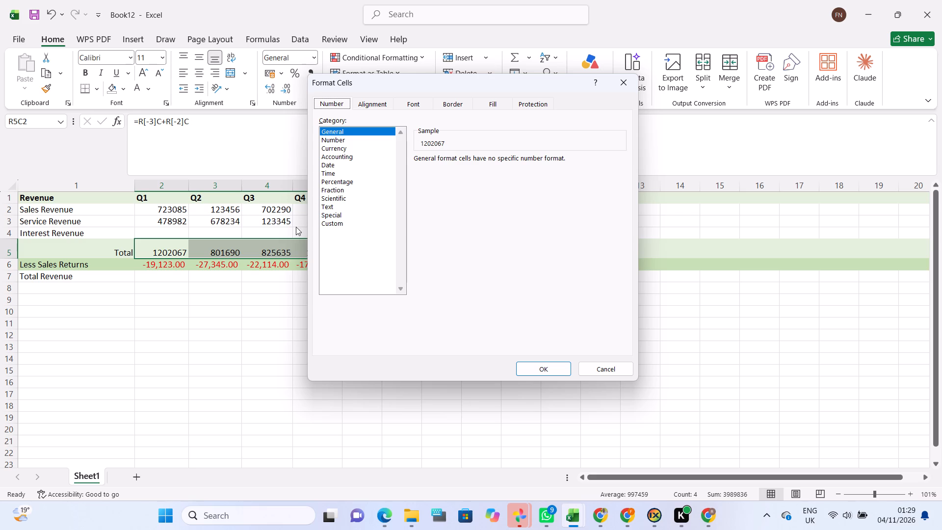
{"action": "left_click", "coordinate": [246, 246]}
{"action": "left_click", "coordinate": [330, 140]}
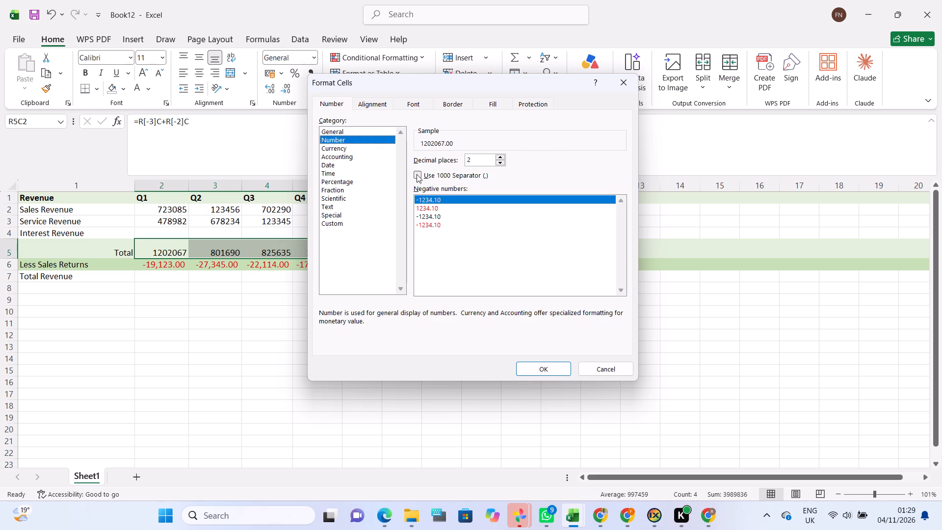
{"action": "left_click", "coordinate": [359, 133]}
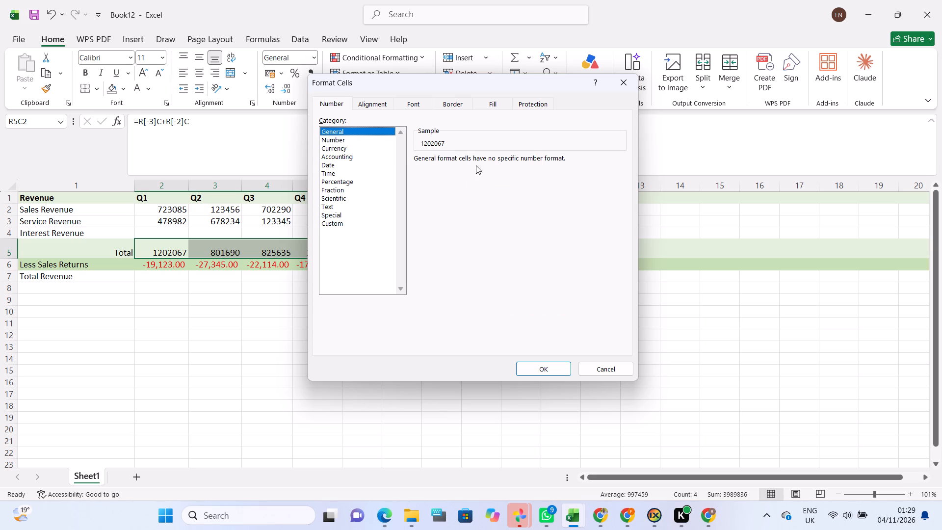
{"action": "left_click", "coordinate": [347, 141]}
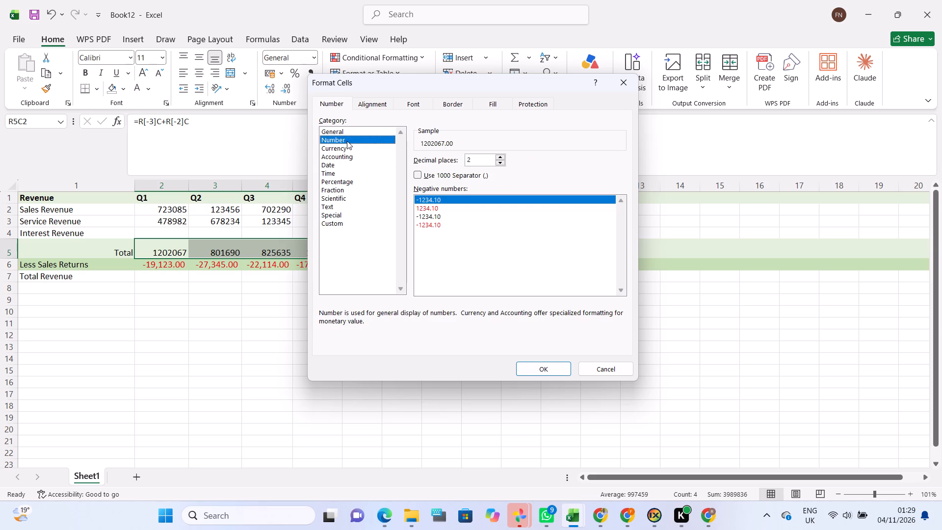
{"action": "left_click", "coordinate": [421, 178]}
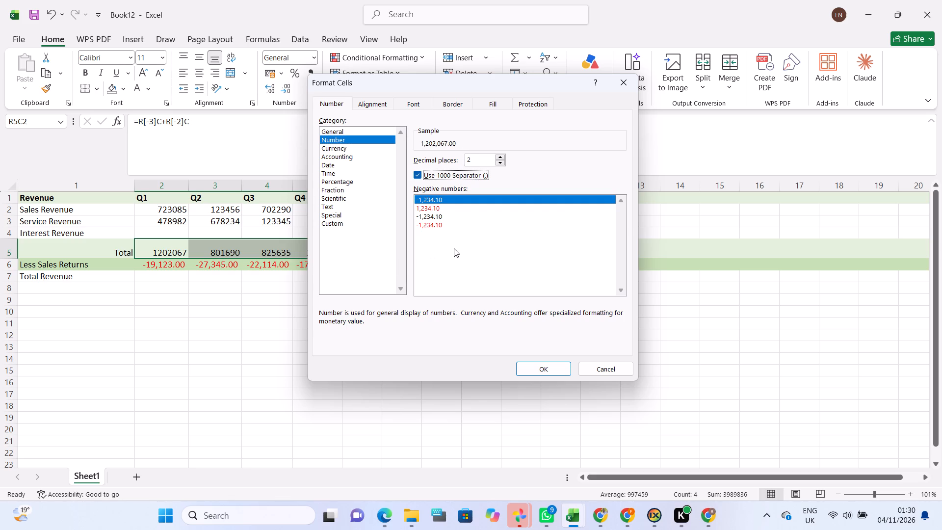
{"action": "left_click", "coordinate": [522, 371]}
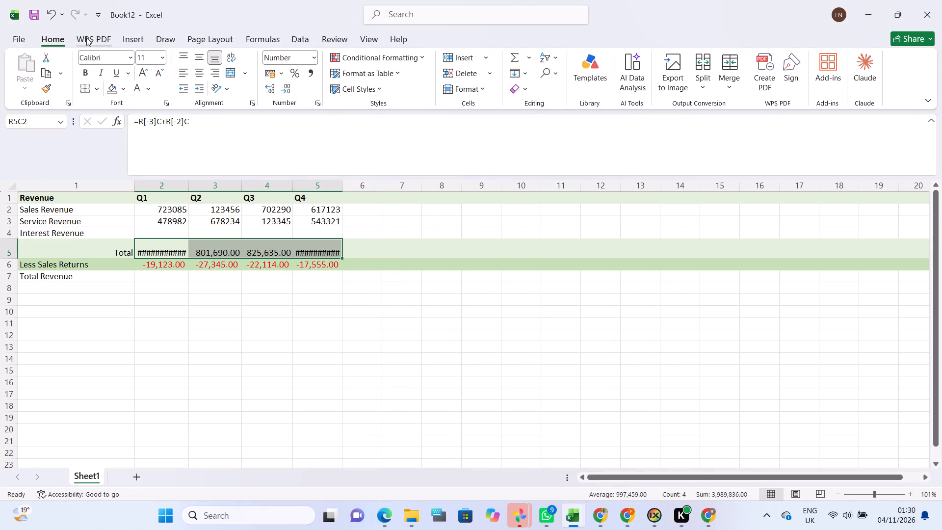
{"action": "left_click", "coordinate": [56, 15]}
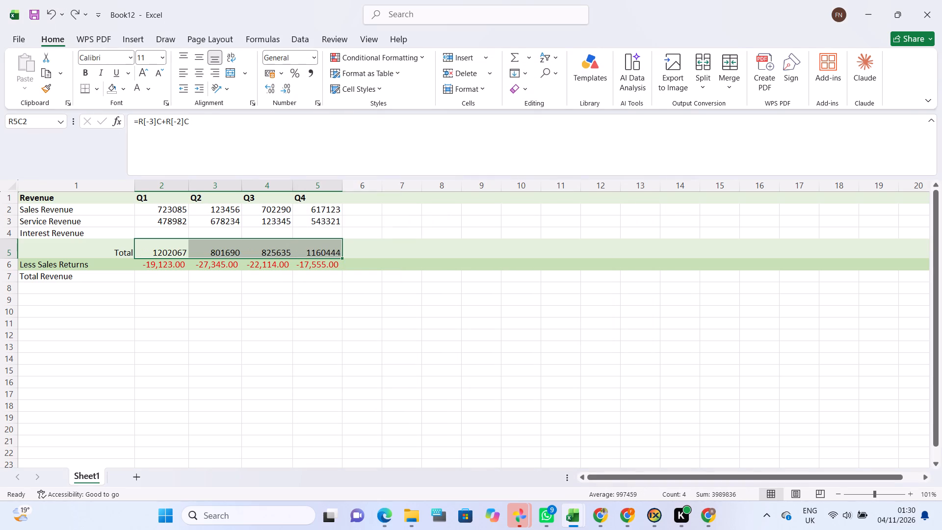
Format the Q1 to Q4 values from Sales Revenue through Less Sales Returns as Number with 2 decimals, thousands separator and red minus-sign negatives.
{"action": "left_click", "coordinate": [134, 196]}
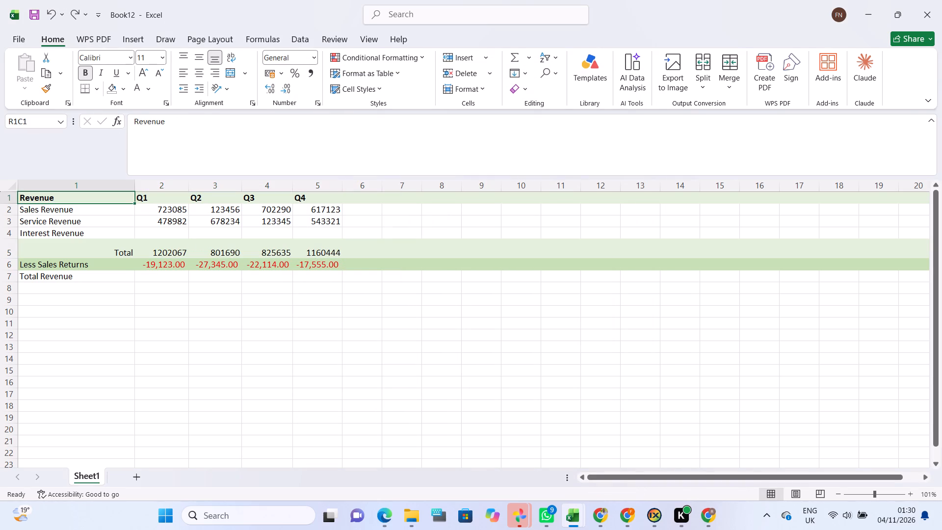
{"action": "left_click_drag", "start_coordinate": [138, 207], "coordinate": [294, 249]}
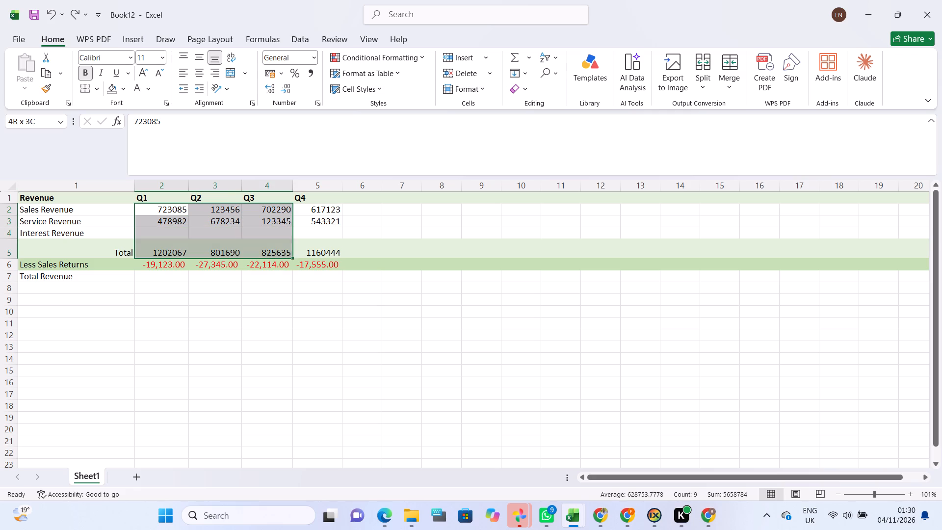
{"action": "left_click_drag", "start_coordinate": [294, 249], "coordinate": [332, 266]}
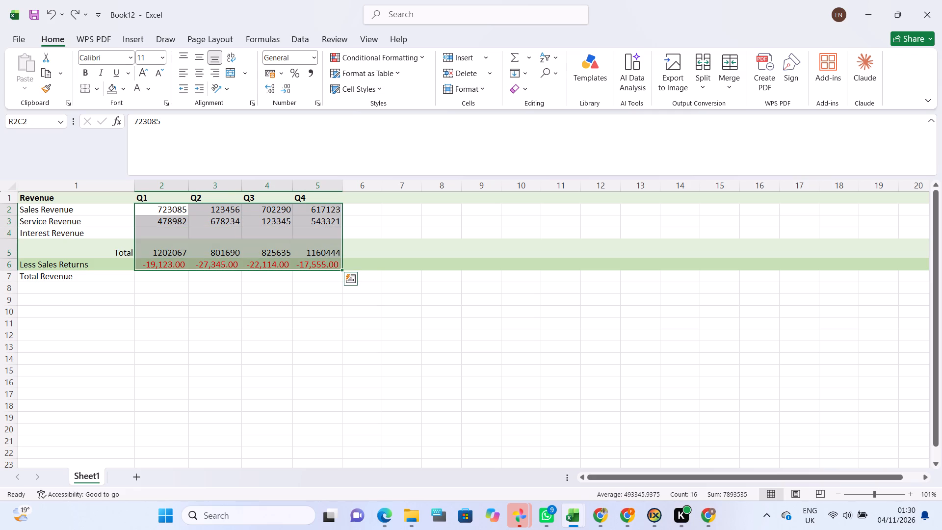
{"action": "key", "text": "ctrl+1"}
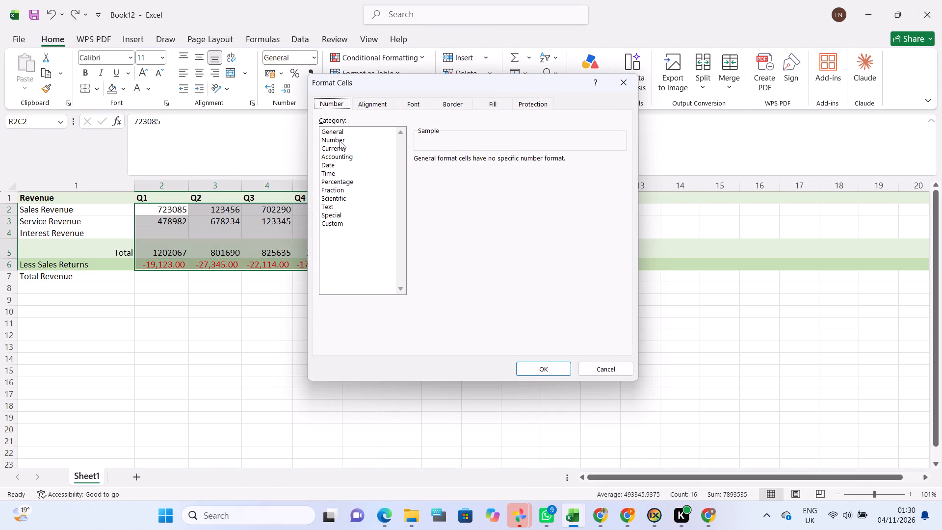
{"action": "left_click", "coordinate": [340, 141]}
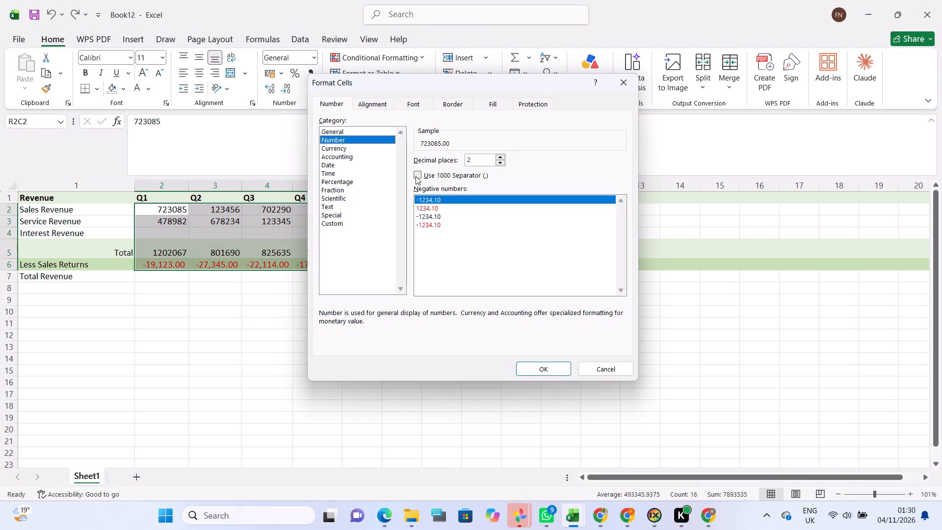
{"action": "left_click", "coordinate": [416, 176]}
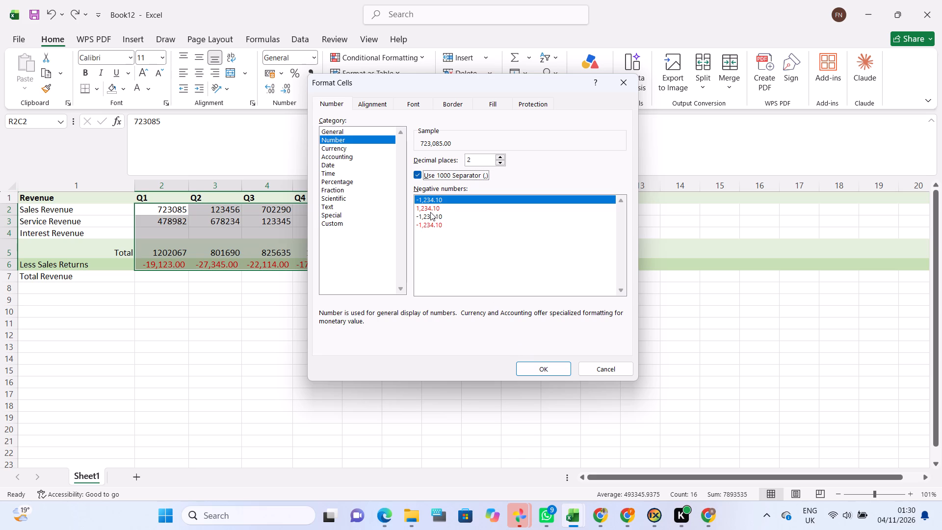
{"action": "left_click", "coordinate": [430, 227]}
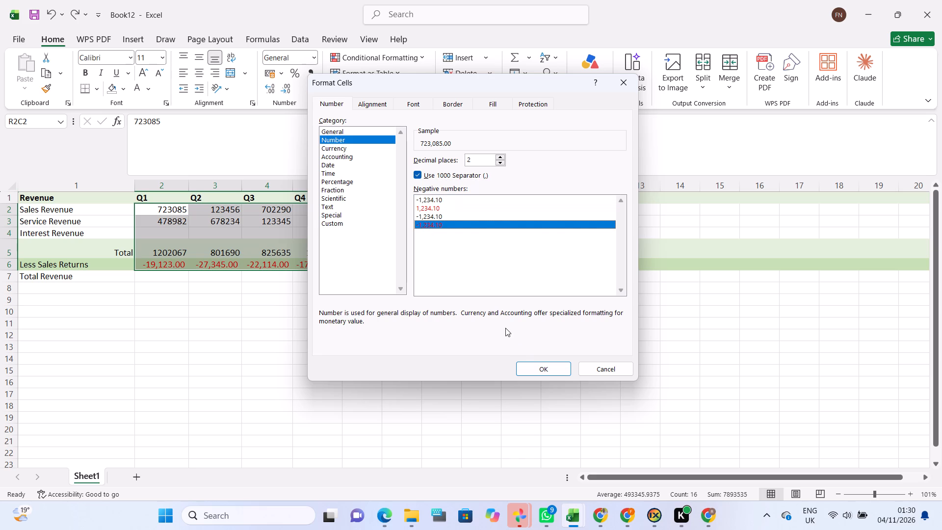
{"action": "left_click", "coordinate": [531, 372]}
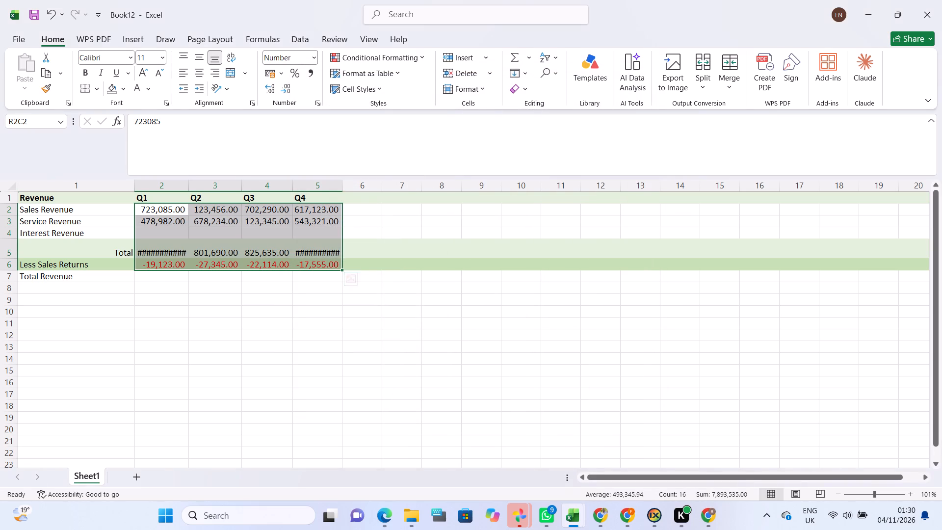
Clear the Total formulas for Q1 and Q4.
{"action": "left_click", "coordinate": [168, 252]}
{"action": "key", "text": "BackSpace"}
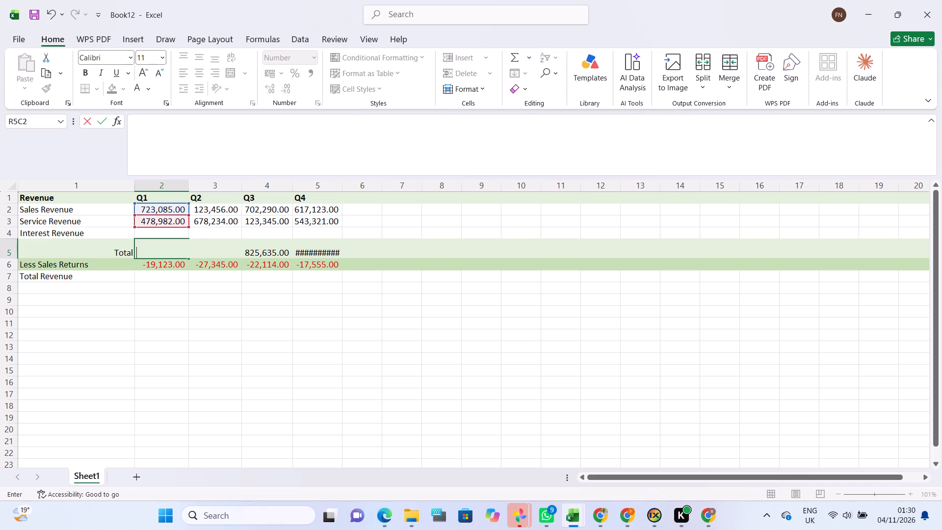
{"action": "left_click", "coordinate": [326, 252]}
{"action": "key", "text": "BackSpace"}
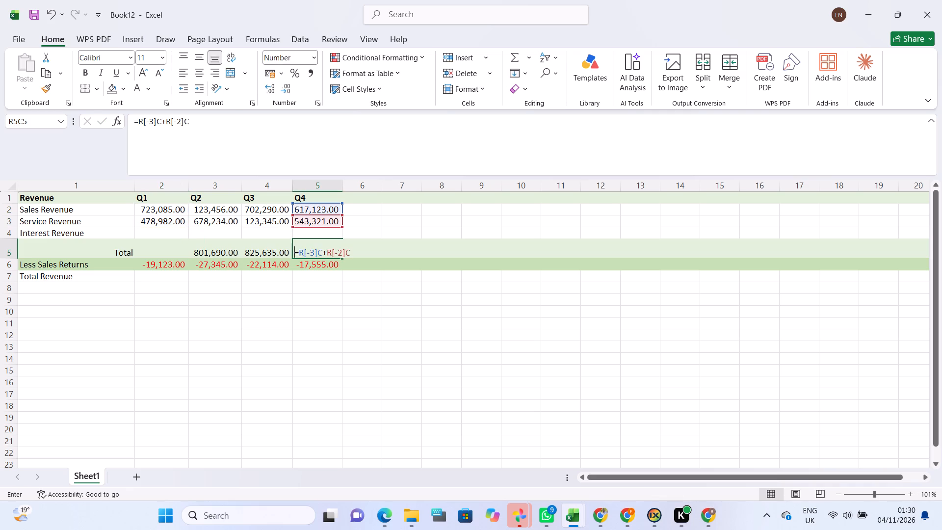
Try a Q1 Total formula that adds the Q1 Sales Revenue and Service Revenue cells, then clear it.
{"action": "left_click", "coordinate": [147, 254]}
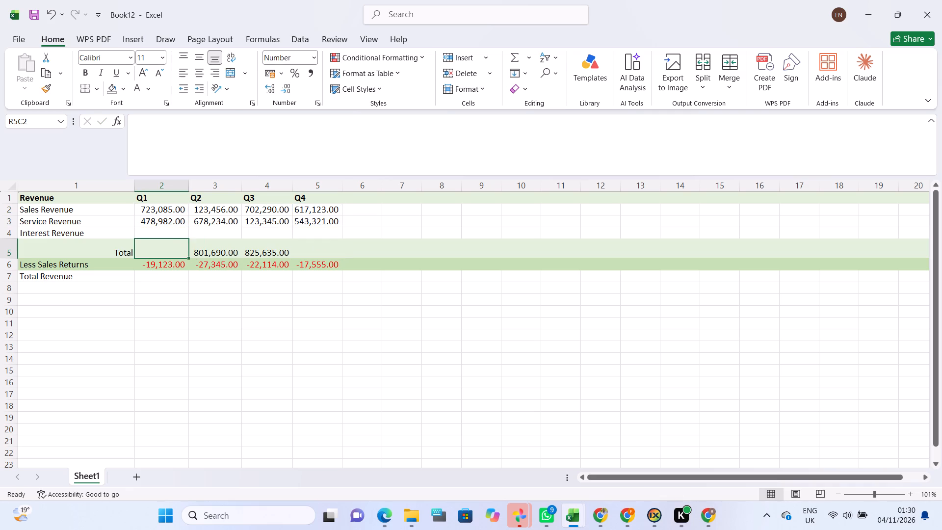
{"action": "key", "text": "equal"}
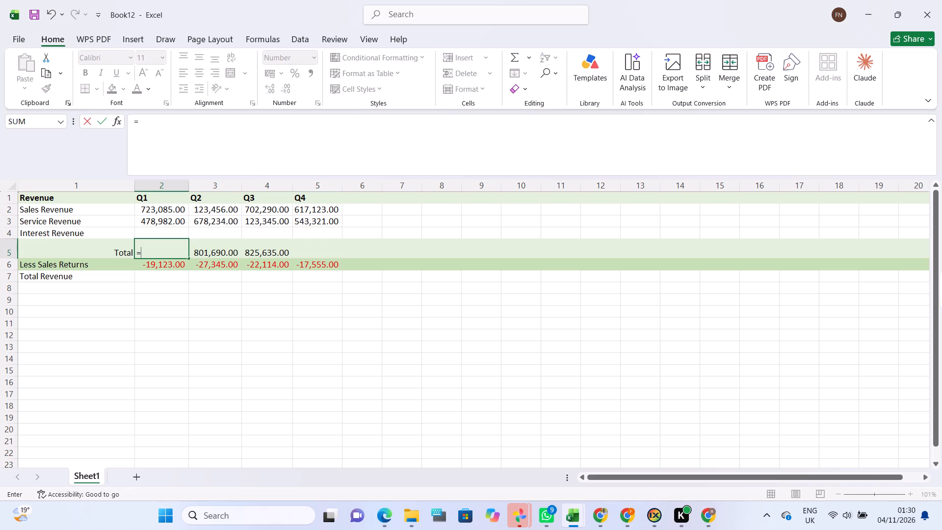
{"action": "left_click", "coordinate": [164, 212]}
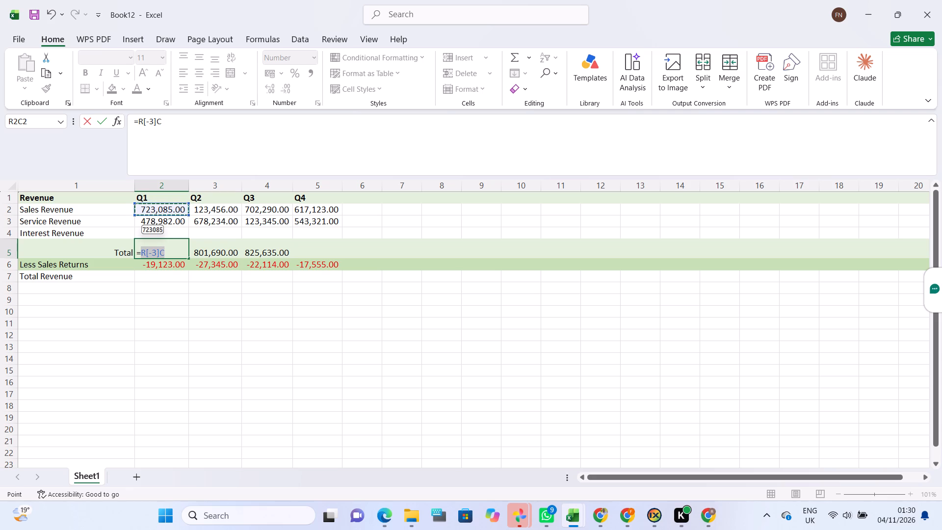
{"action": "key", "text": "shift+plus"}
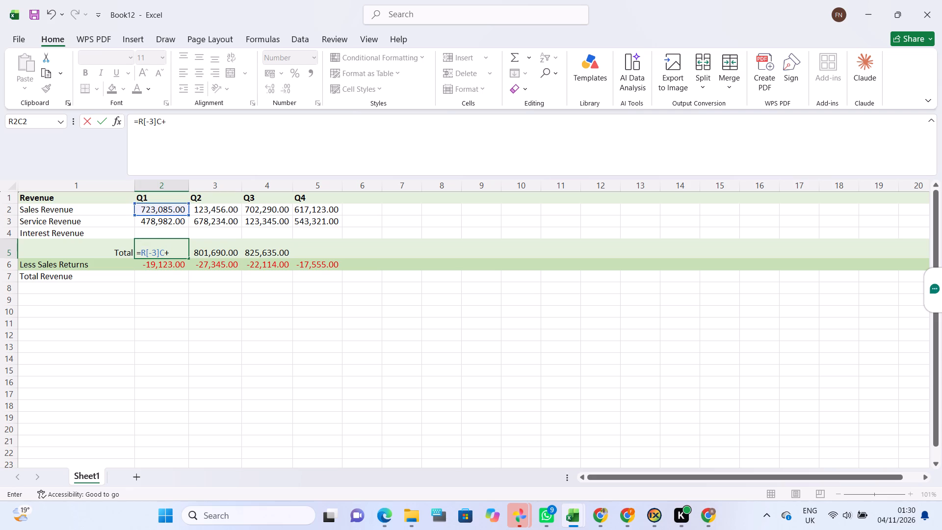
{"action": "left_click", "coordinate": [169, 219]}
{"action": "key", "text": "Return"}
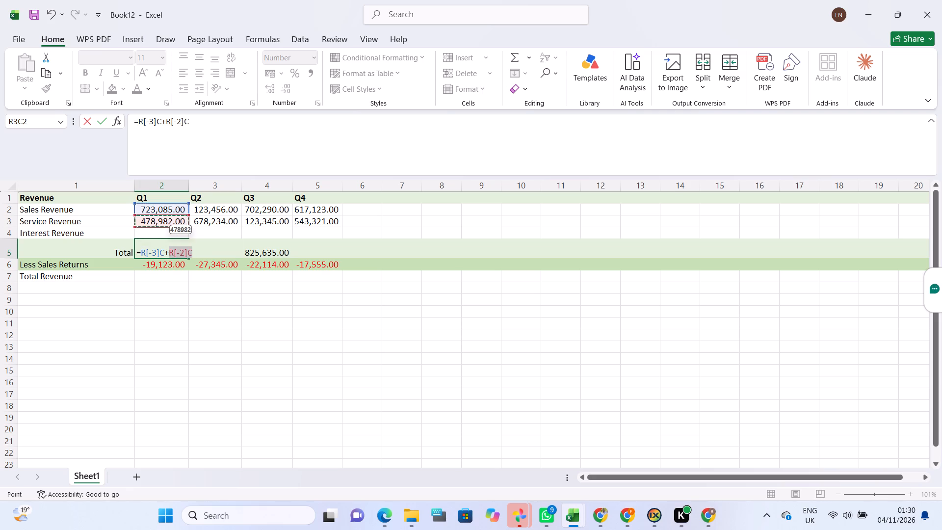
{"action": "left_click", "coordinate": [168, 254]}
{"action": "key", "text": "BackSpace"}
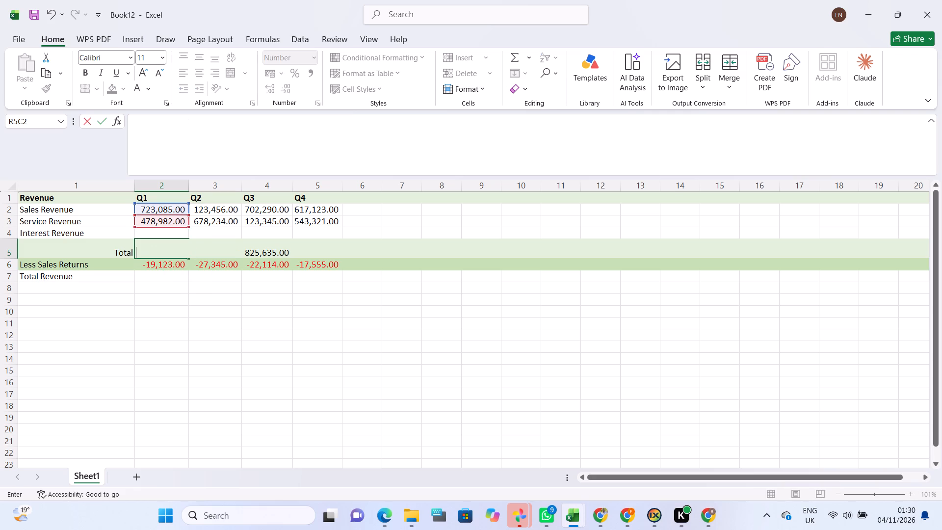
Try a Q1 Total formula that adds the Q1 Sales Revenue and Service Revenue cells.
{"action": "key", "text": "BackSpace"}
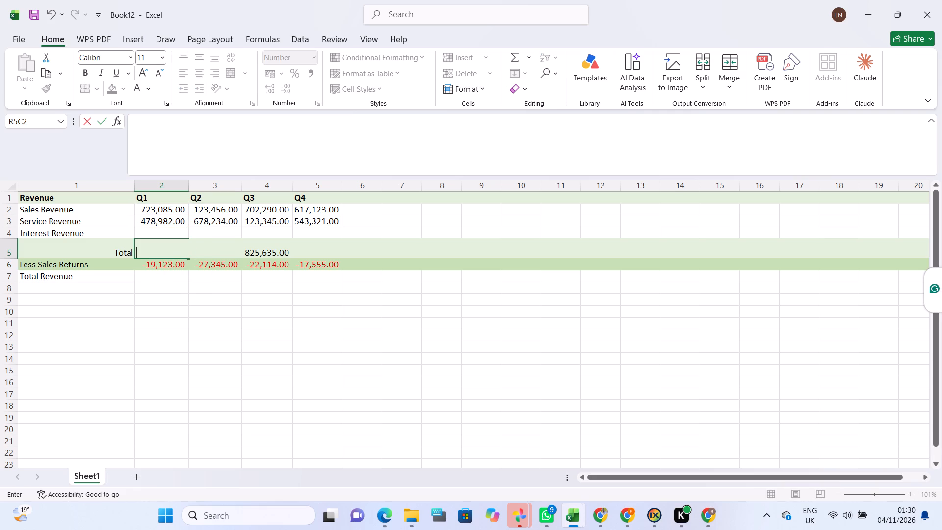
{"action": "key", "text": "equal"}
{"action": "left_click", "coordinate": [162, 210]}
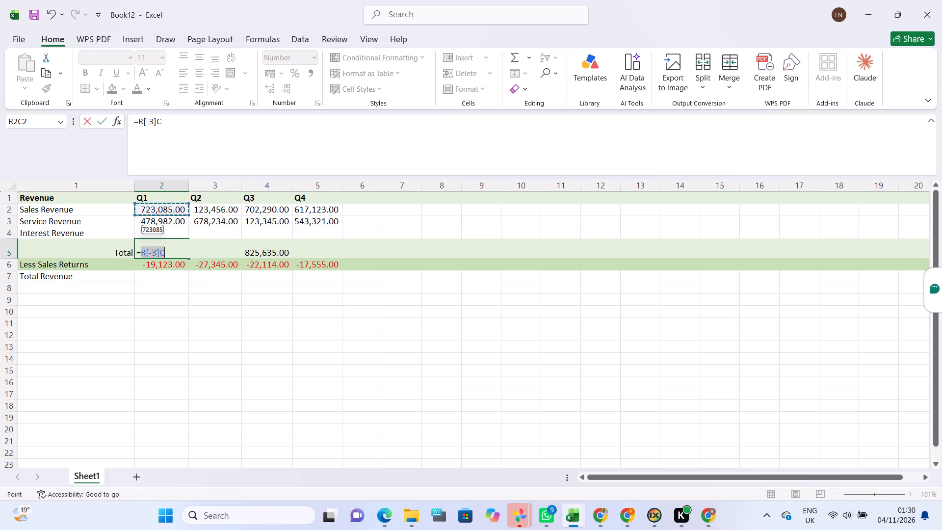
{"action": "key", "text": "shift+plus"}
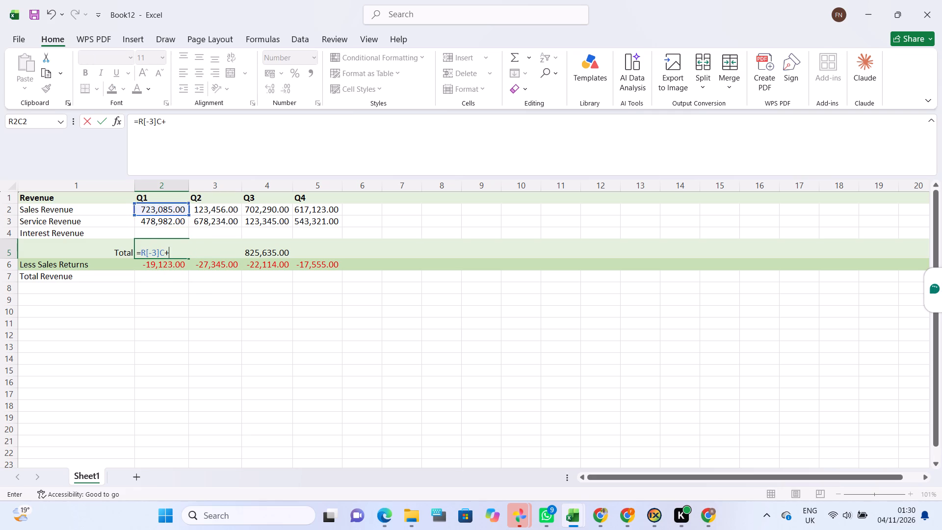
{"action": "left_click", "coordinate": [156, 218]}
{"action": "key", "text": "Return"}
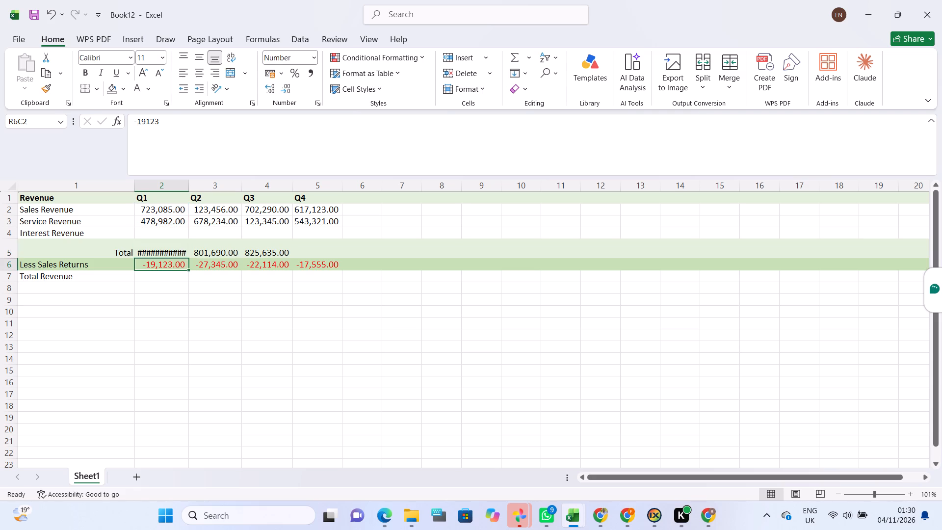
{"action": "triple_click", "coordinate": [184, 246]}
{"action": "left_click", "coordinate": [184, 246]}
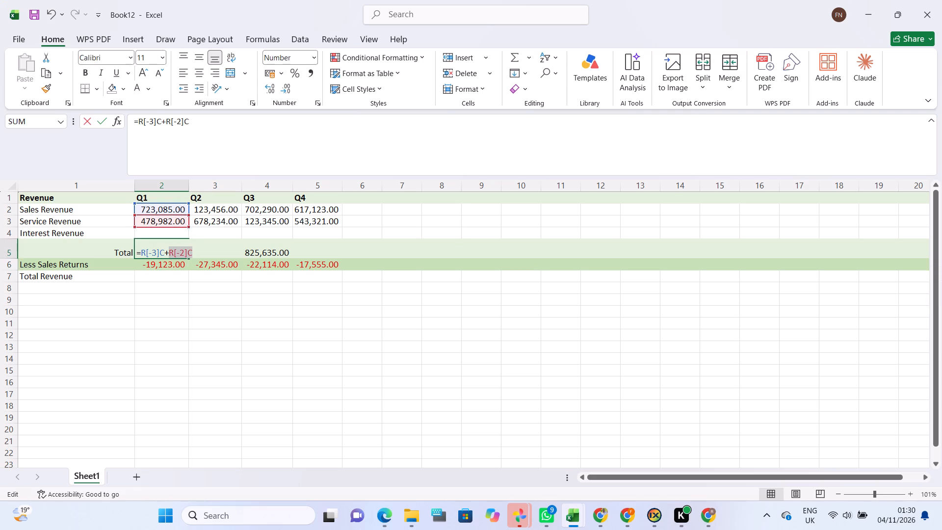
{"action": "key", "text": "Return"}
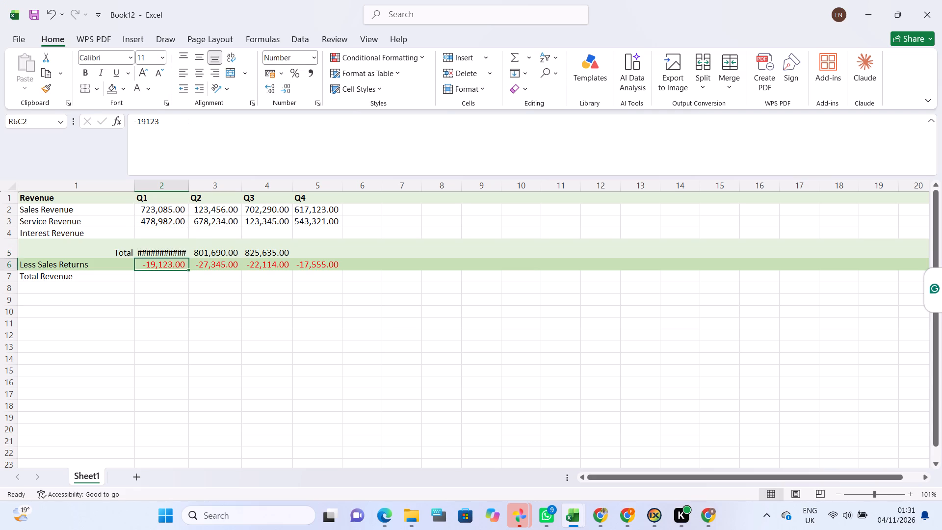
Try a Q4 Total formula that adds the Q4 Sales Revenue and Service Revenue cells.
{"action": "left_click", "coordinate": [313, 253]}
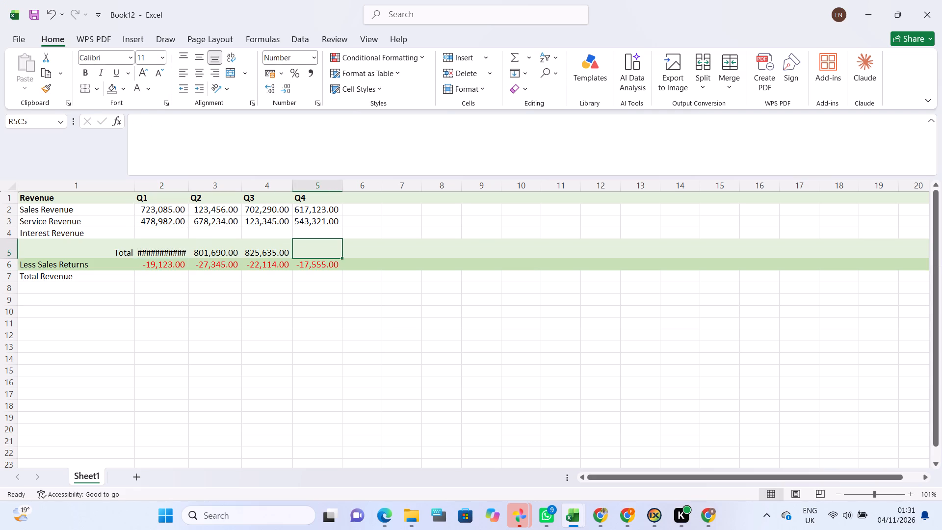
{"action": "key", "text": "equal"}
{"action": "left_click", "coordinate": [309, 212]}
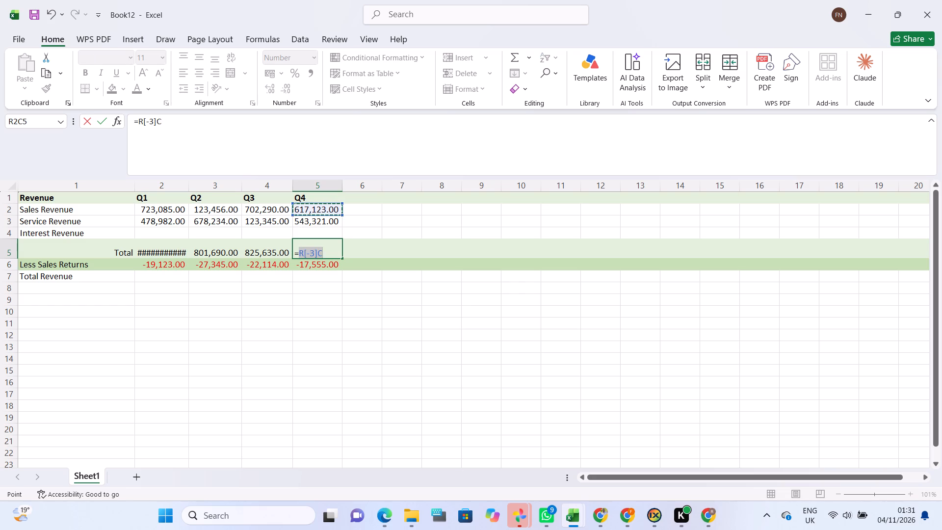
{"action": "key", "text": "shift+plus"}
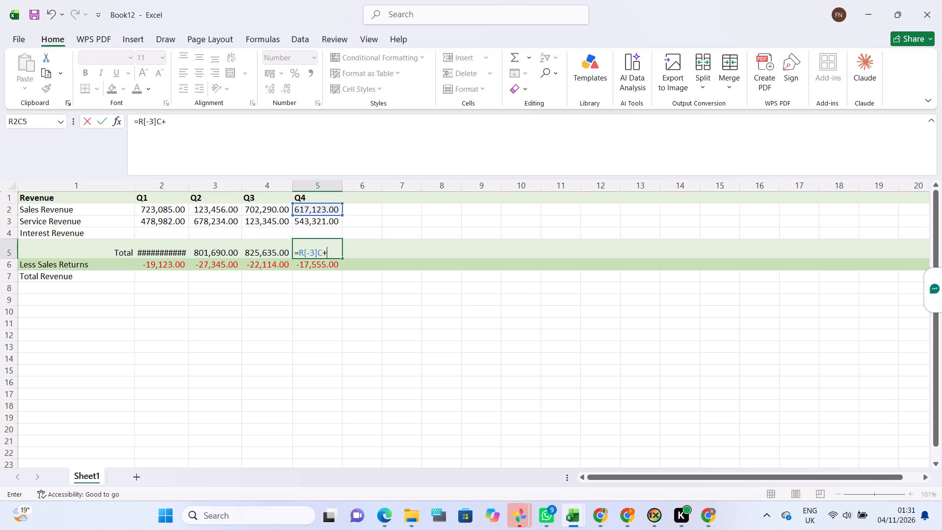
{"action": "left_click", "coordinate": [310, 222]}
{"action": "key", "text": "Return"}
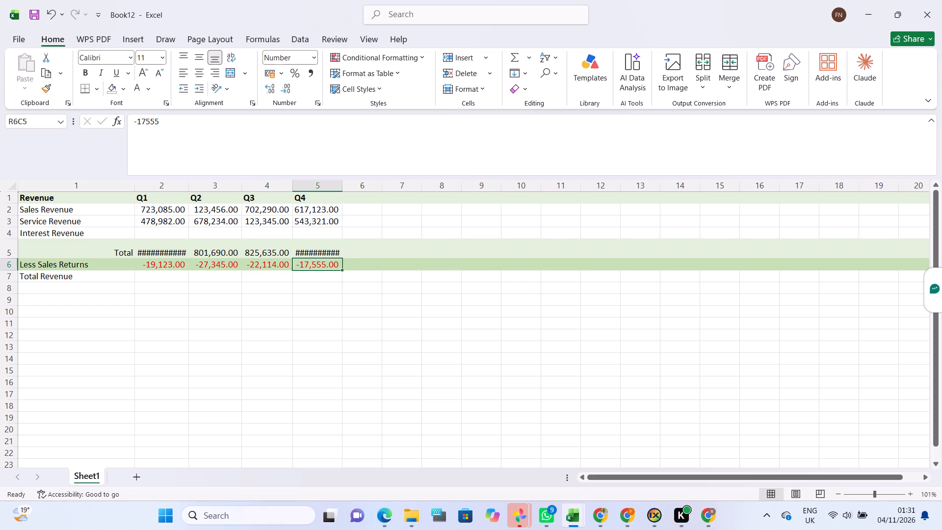
Clear all Q1 to Q4 values and formulas from the Sales Revenue row through the Less Sales Returns row.
{"action": "left_click", "coordinate": [143, 208]}
{"action": "left_click_drag", "start_coordinate": [143, 208], "coordinate": [251, 245]}
{"action": "left_click_drag", "start_coordinate": [251, 245], "coordinate": [146, 209]}
{"action": "left_click", "coordinate": [146, 209]}
{"action": "left_click_drag", "start_coordinate": [146, 209], "coordinate": [156, 209]}
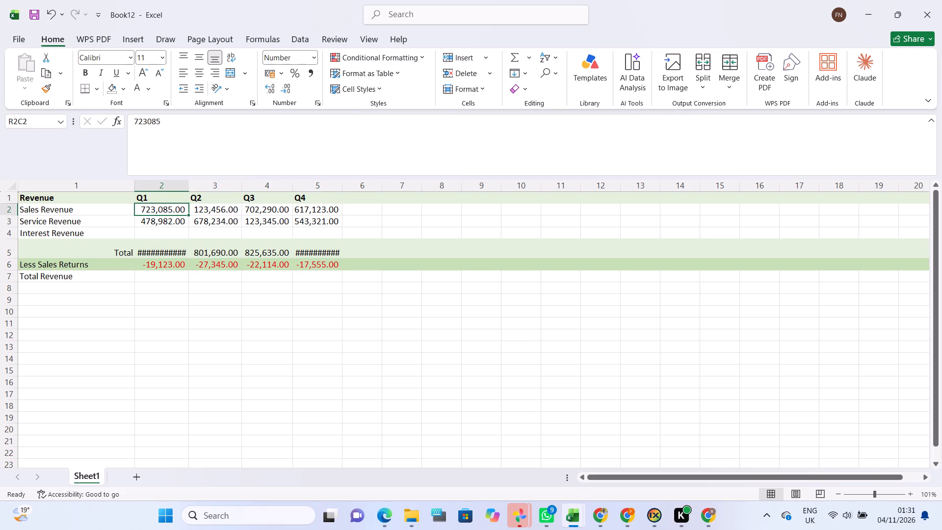
{"action": "left_click_drag", "start_coordinate": [156, 209], "coordinate": [317, 267]}
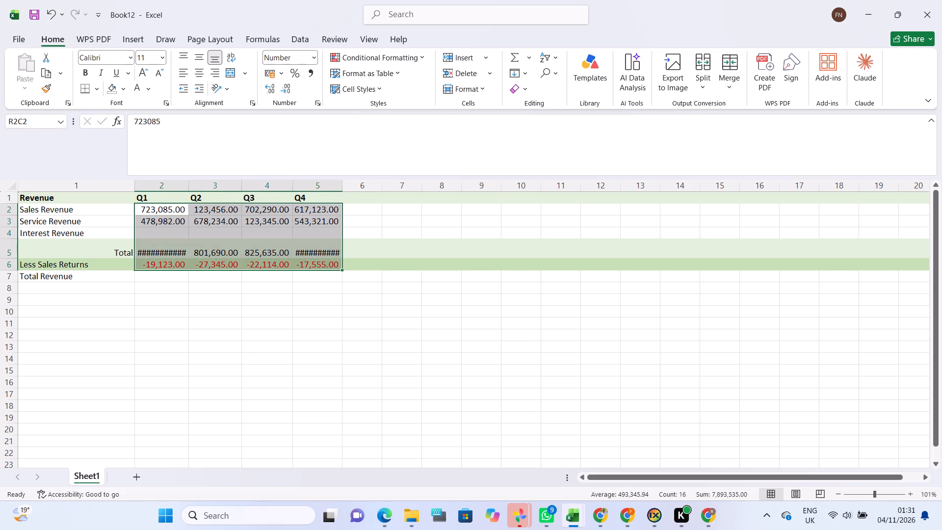
{"action": "key", "text": "Delete"}
Enter the Q1 figures: 723085 for Sales Revenue and 478982 for Service Revenue.
{"action": "left_click", "coordinate": [166, 212]}
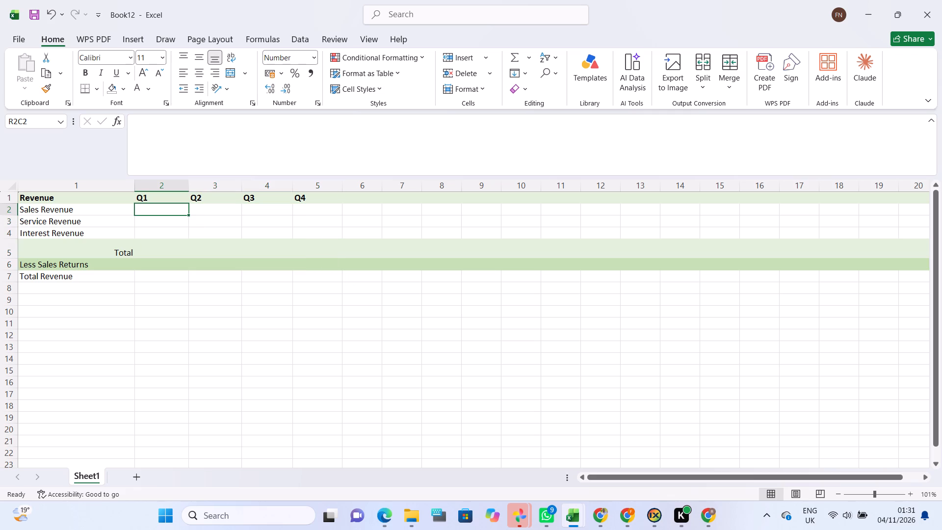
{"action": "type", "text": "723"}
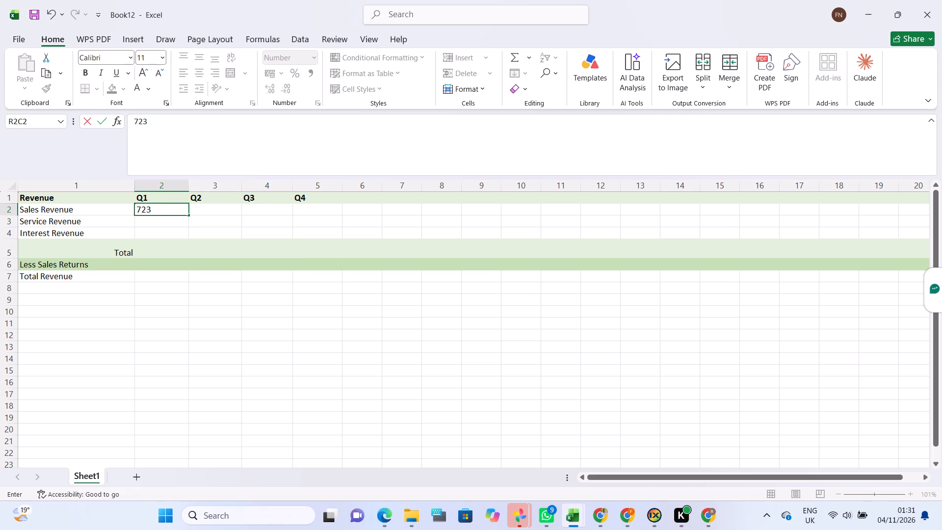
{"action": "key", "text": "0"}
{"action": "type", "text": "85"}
{"action": "left_click", "coordinate": [166, 224]}
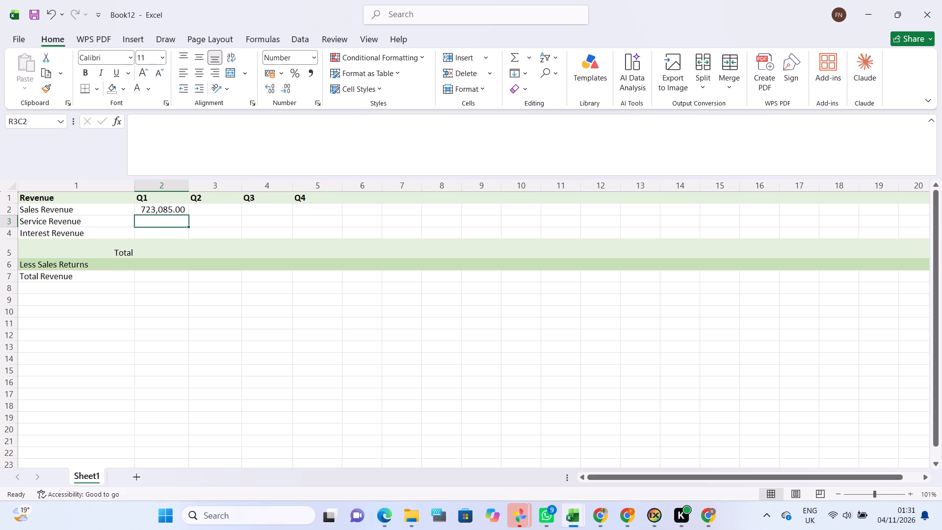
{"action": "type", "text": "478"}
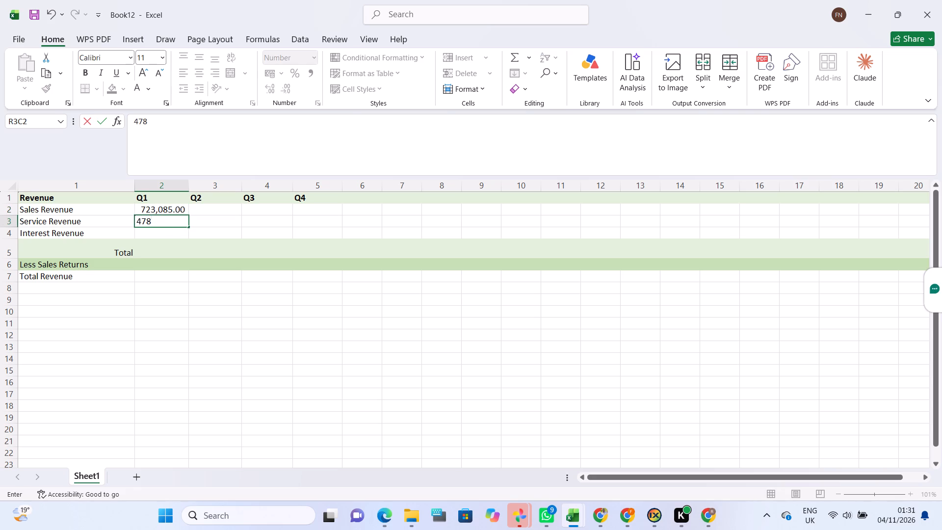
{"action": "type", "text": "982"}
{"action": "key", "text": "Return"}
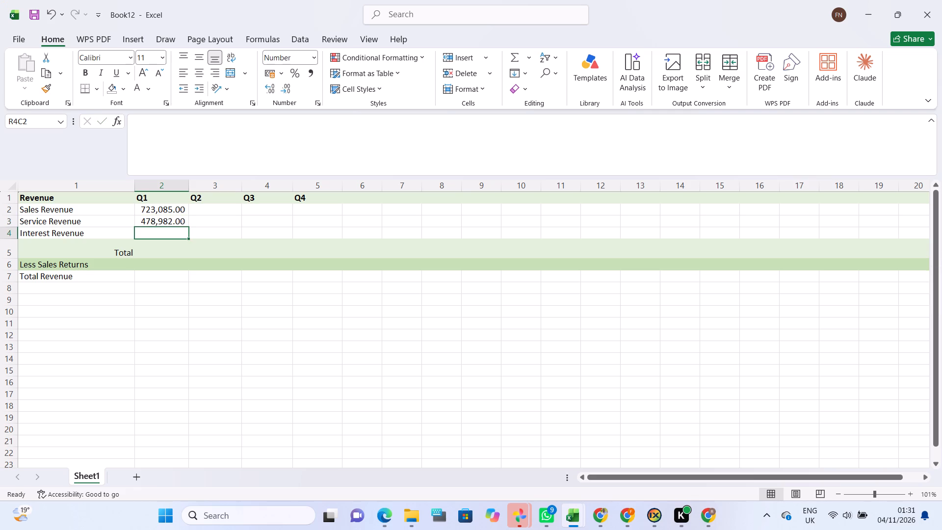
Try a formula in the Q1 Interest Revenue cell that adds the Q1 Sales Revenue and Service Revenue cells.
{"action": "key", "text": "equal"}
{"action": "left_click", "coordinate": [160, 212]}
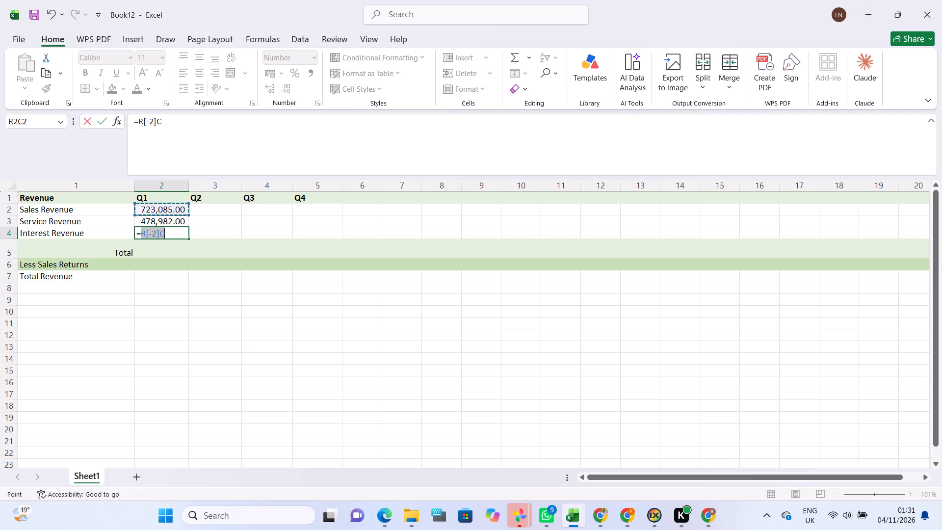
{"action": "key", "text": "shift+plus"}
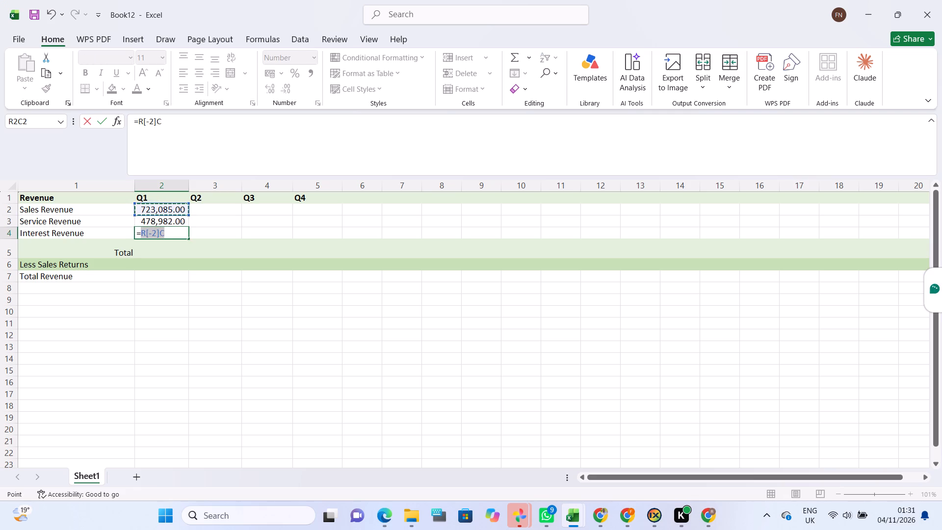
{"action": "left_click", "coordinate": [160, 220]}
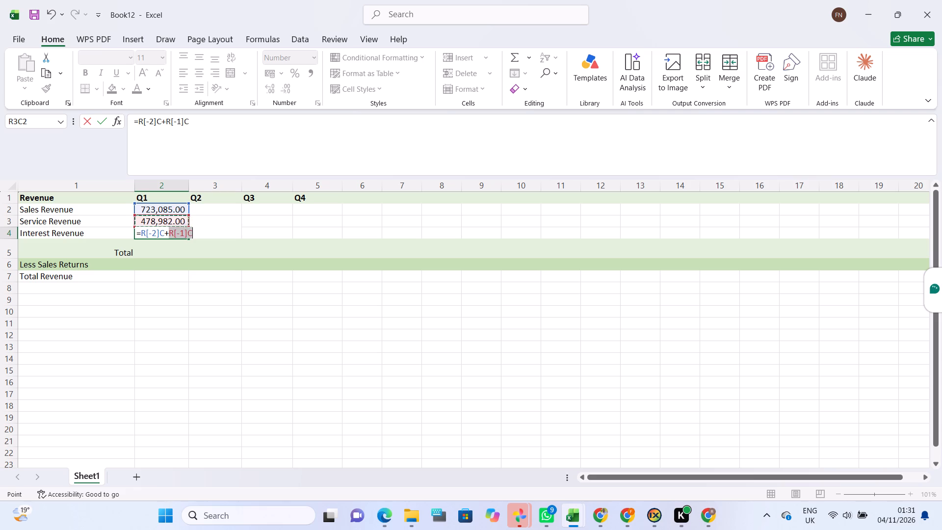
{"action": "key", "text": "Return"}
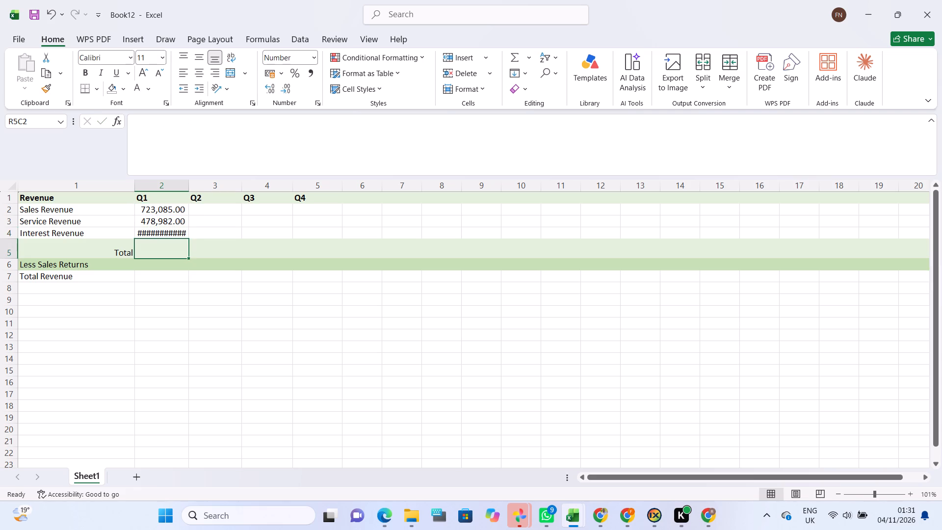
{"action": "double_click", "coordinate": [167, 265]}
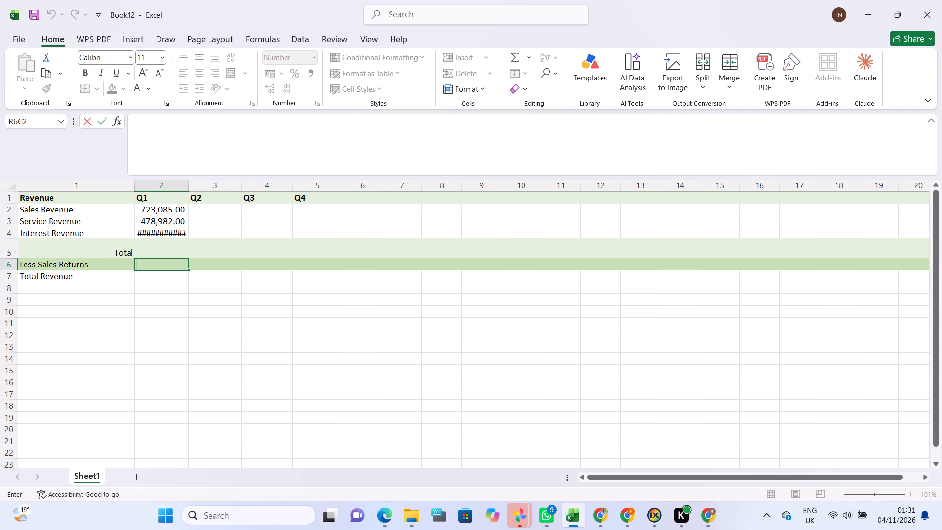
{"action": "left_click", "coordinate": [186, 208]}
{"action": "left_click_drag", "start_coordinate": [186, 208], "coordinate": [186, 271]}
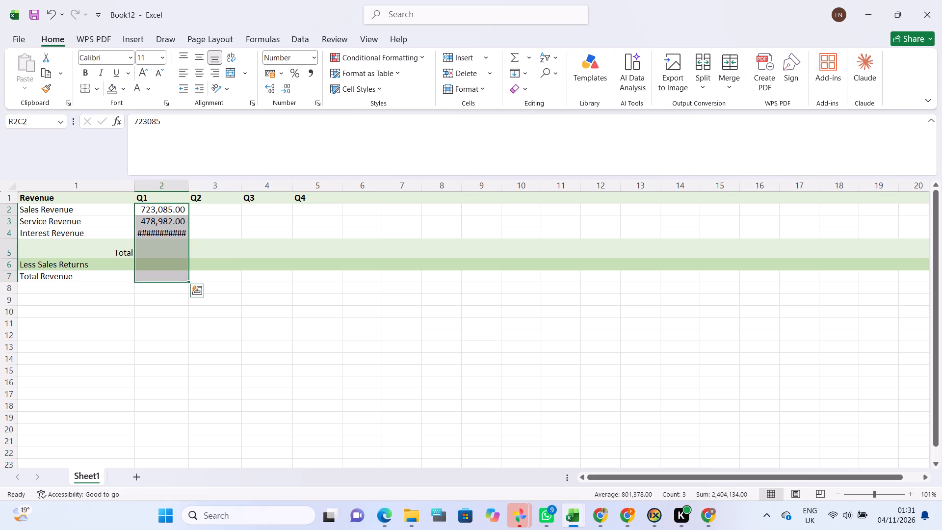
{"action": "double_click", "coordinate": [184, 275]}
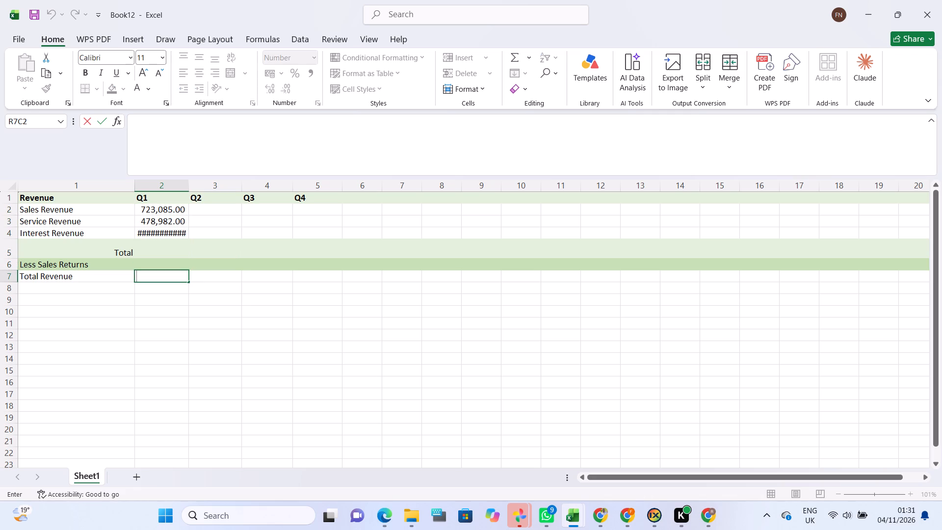
Replace the Q1 Interest Revenue formula with a SUM over the Q1 Sales Revenue to Service Revenue range.
{"action": "triple_click", "coordinate": [161, 235]}
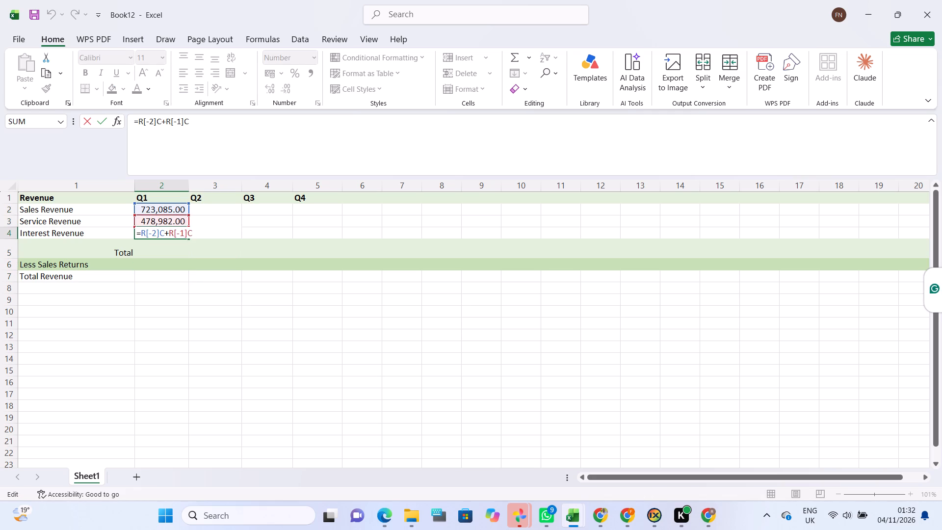
{"action": "left_click", "coordinate": [195, 236]}
{"action": "key", "text": "BackSpace"}
{"action": "key", "text": "BackSpace"}
{"action": "key", "text": "BackSpace"}
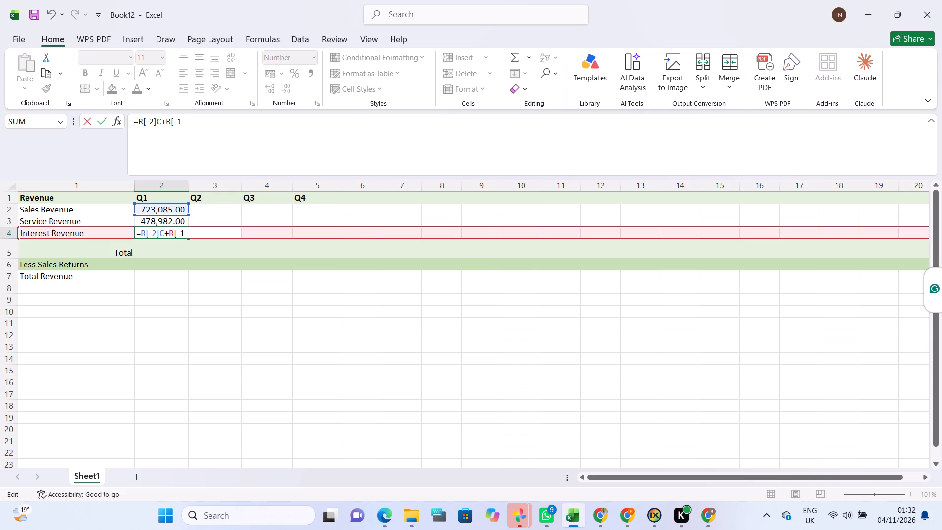
{"action": "key", "text": "BackSpace"}
{"action": "key", "text": "BackSpace"}
{"action": "key", "text": "BackSpace"}
{"action": "key", "text": "BackSpace"}
{"action": "key", "text": "BackSpace"}
{"action": "key", "text": "BackSpace"}
{"action": "key", "text": "BackSpace"}
{"action": "key", "text": "BackSpace"}
{"action": "key", "text": "BackSpace"}
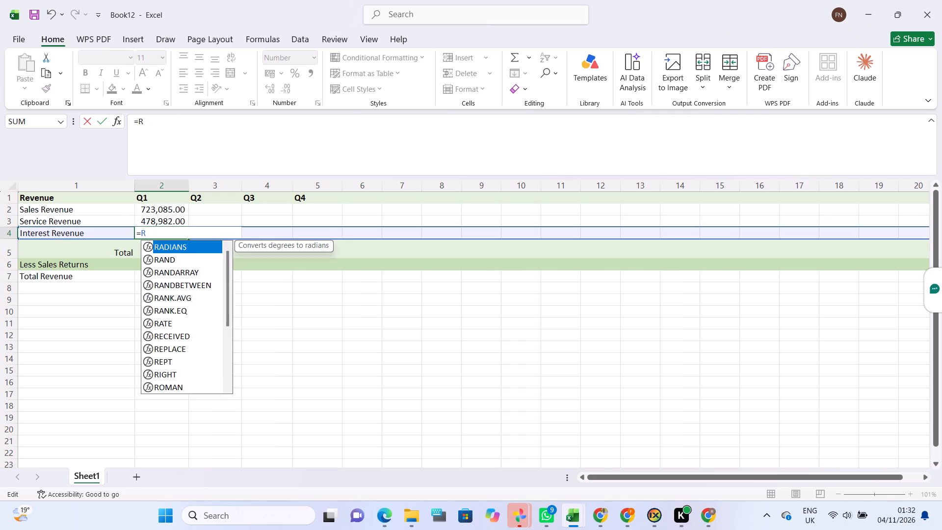
{"action": "key", "text": "BackSpace"}
{"action": "type", "text": "su"}
{"action": "left_click", "coordinate": [173, 263]}
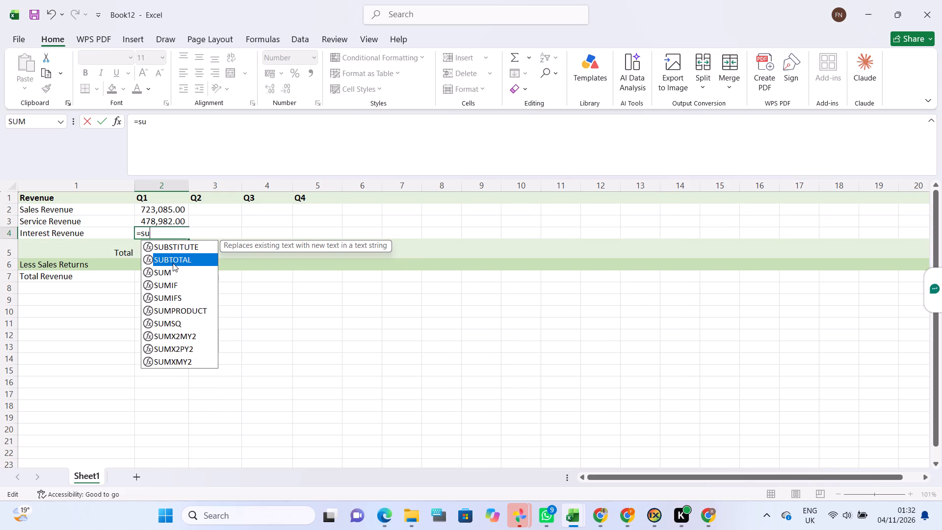
{"action": "double_click", "coordinate": [171, 266]}
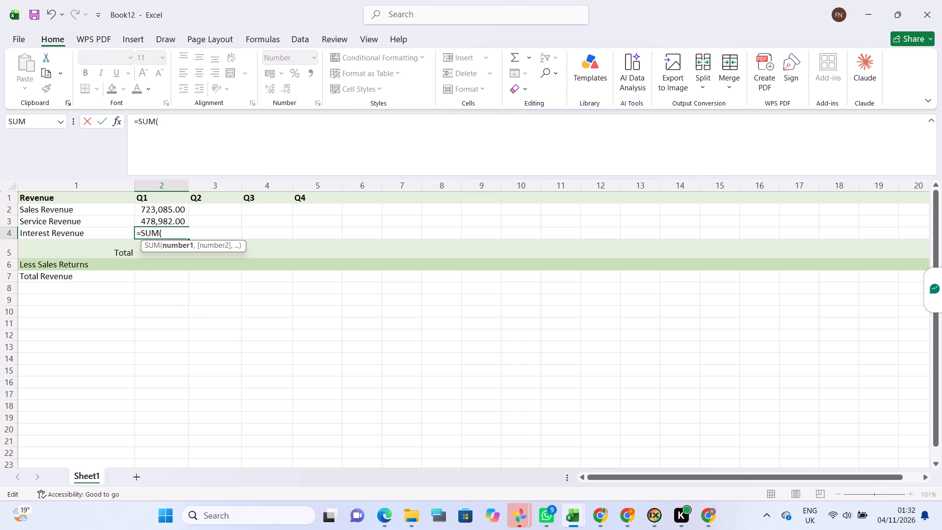
{"action": "left_click", "coordinate": [168, 207]}
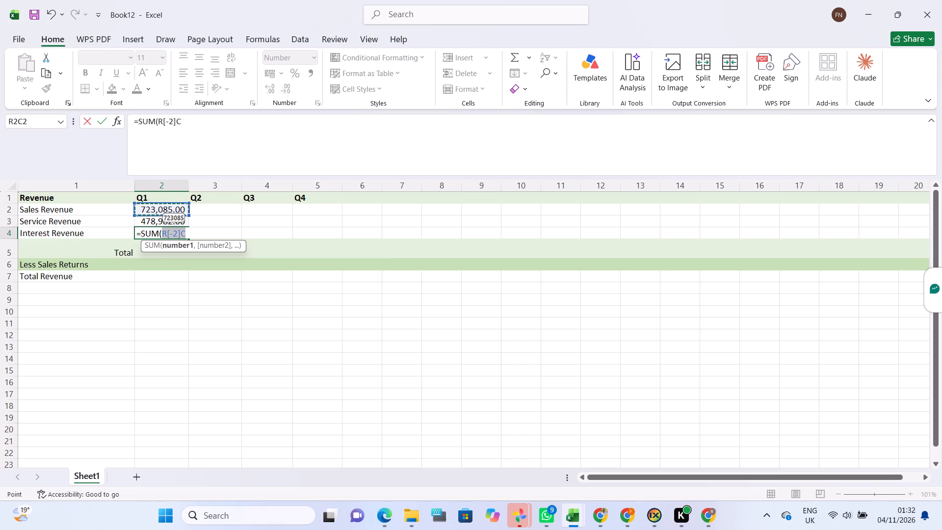
{"action": "left_click_drag", "start_coordinate": [188, 213], "coordinate": [188, 225]}
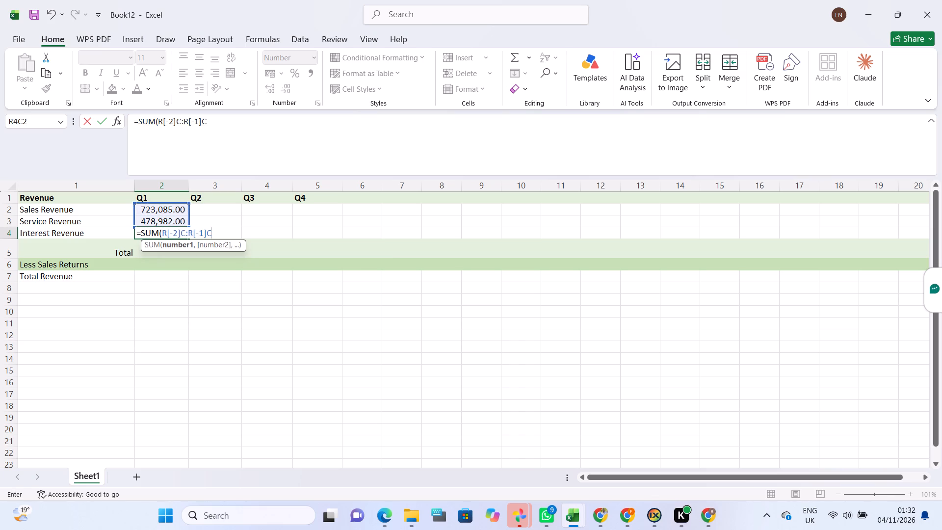
{"action": "key", "text": "Return"}
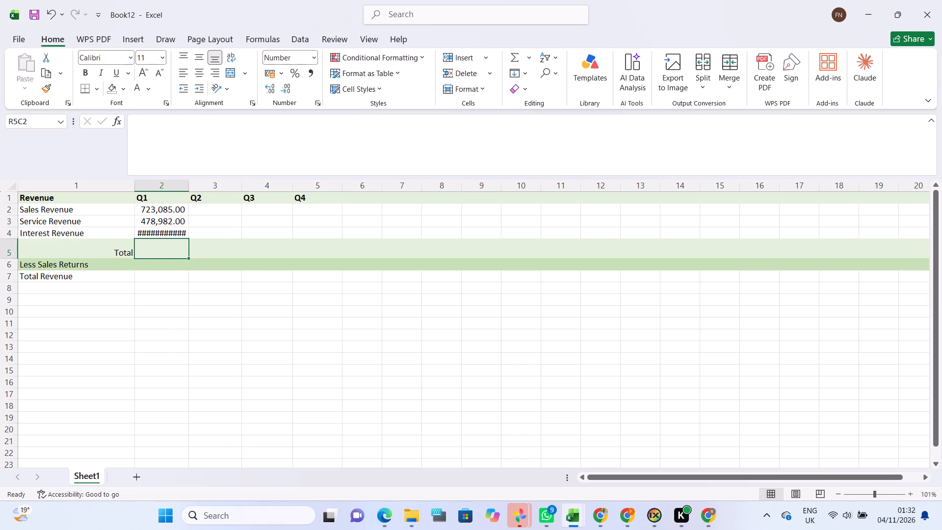
{"action": "left_click", "coordinate": [173, 234]}
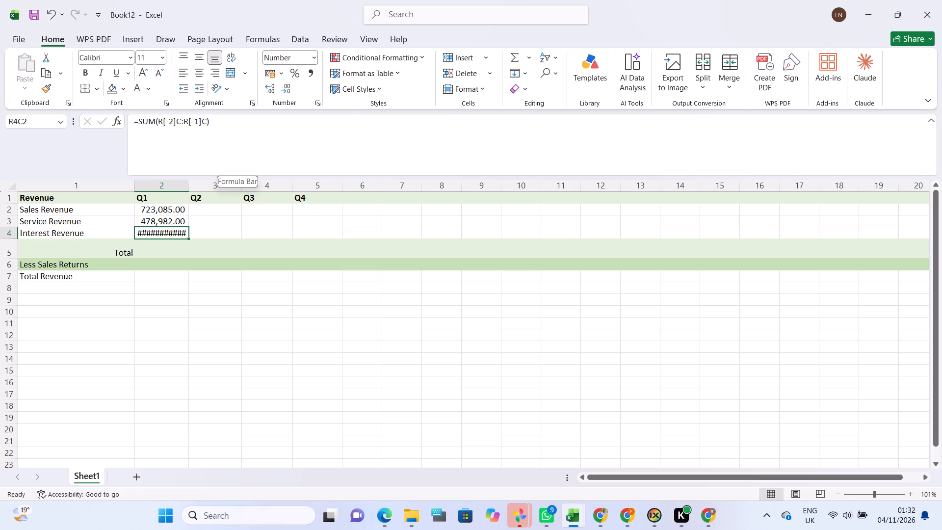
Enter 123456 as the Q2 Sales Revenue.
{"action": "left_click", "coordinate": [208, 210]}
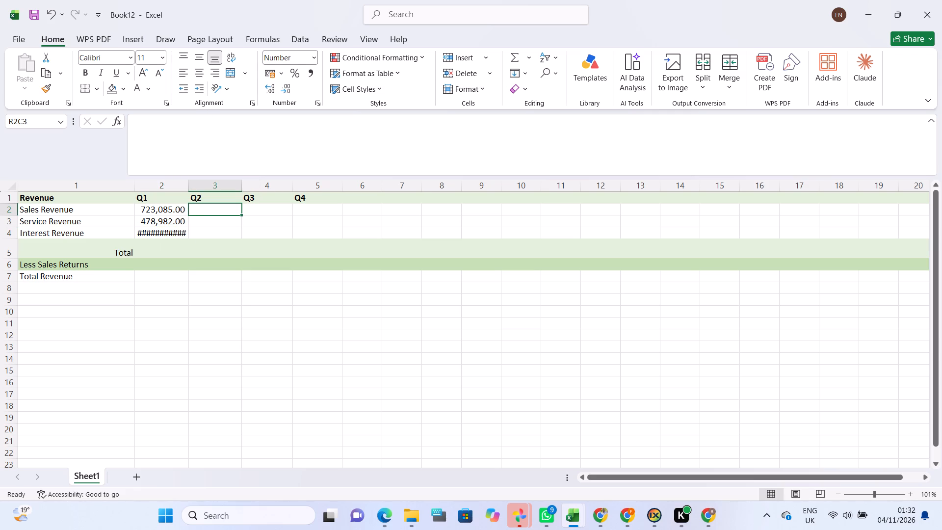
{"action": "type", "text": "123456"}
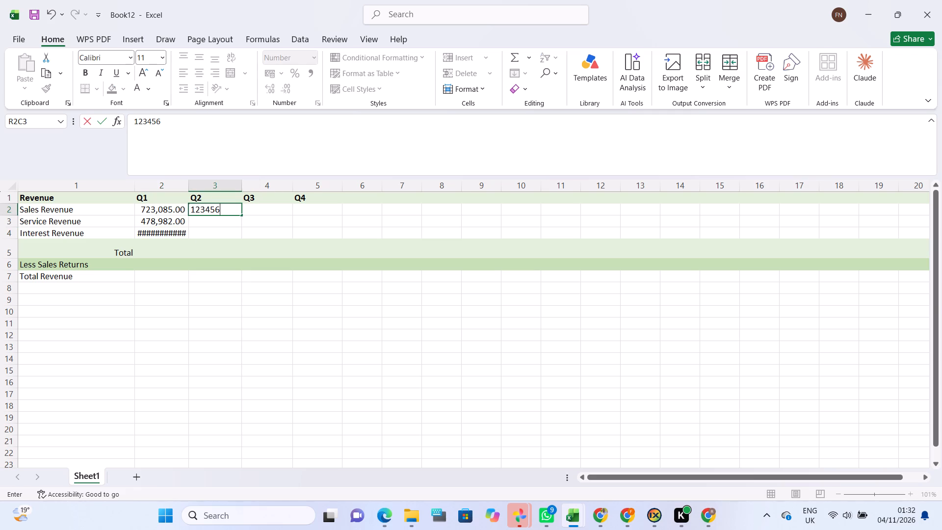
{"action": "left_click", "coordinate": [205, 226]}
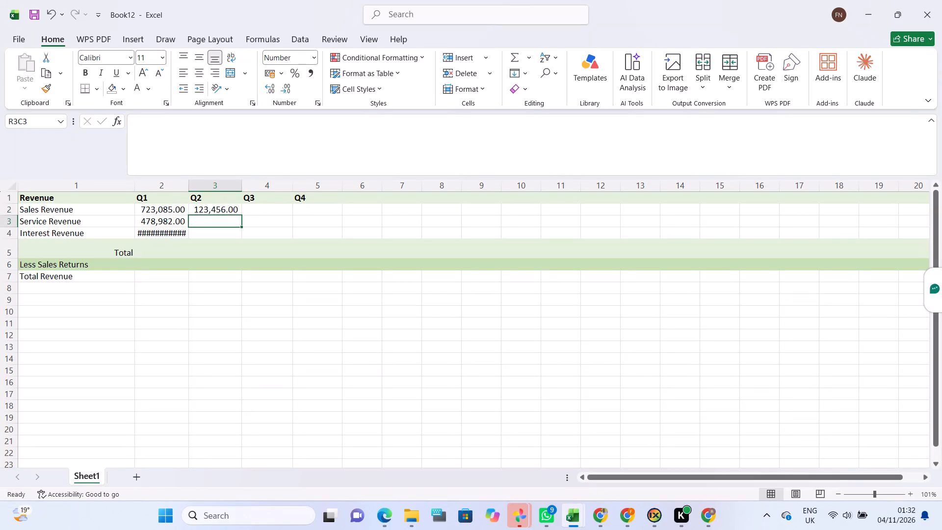
Undo the re-entered figures, the Interest Revenue formulas and the clearing of the Q1 to Q4 values.
{"action": "double_click", "coordinate": [48, 10]}
{"action": "left_click", "coordinate": [48, 10]}
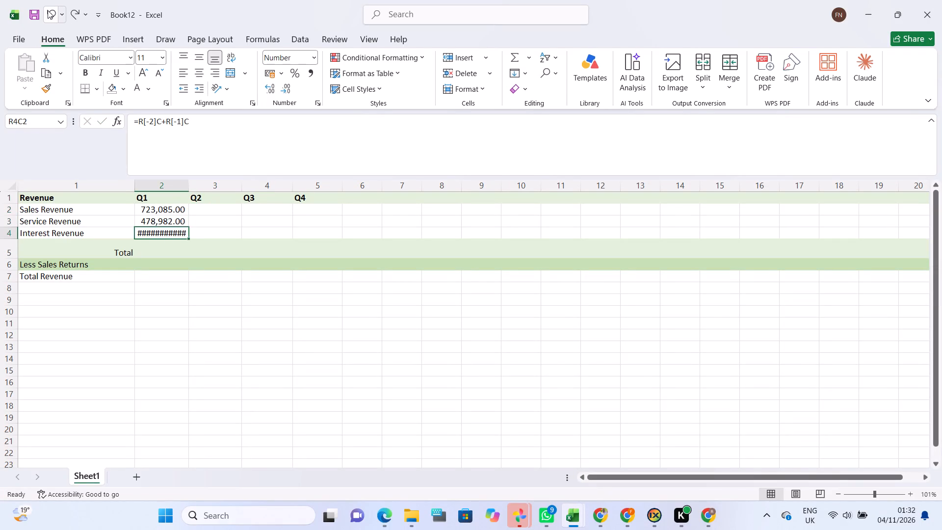
{"action": "left_click", "coordinate": [48, 10]}
{"action": "double_click", "coordinate": [48, 10]}
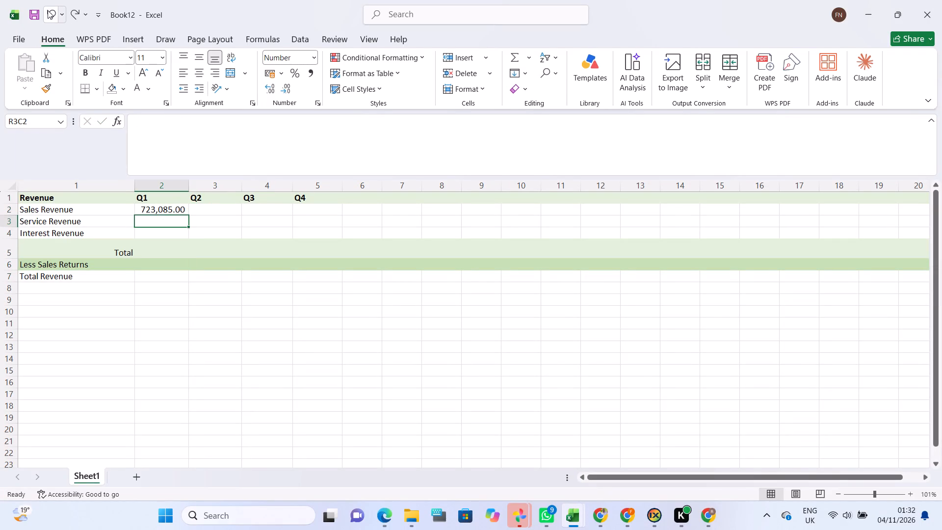
{"action": "double_click", "coordinate": [48, 10]}
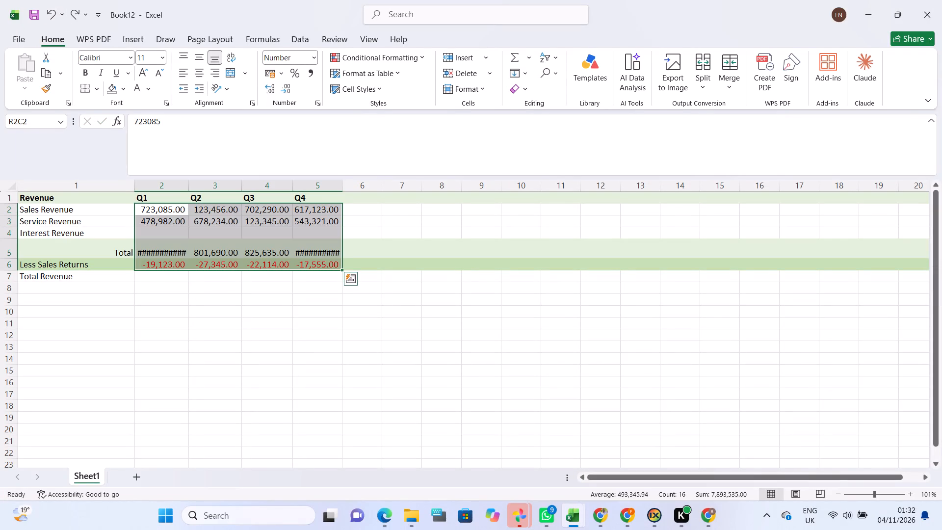
Enter a Q1 Total Revenue formula that subtracts the Q1 Less Sales Returns cell from the Q1 Total cell.
{"action": "left_click", "coordinate": [218, 291]}
{"action": "left_click", "coordinate": [174, 278]}
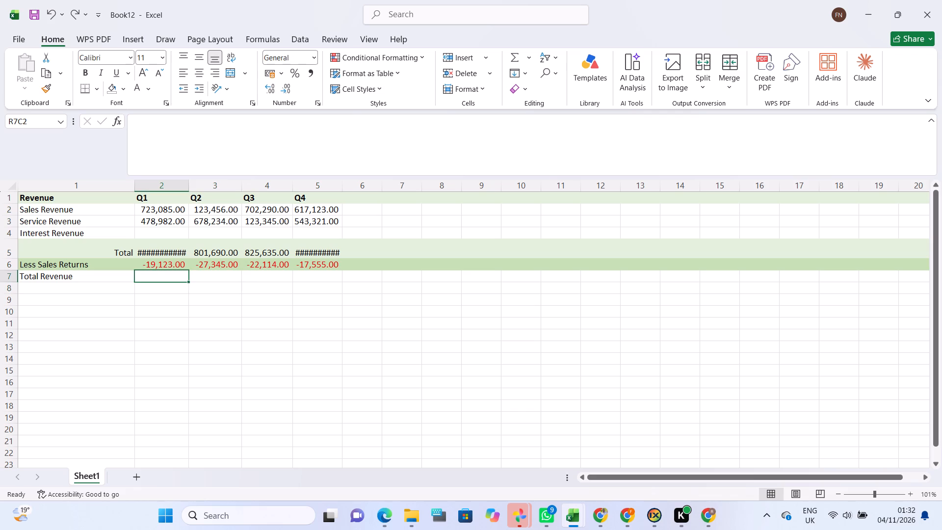
{"action": "left_click", "coordinate": [163, 248]}
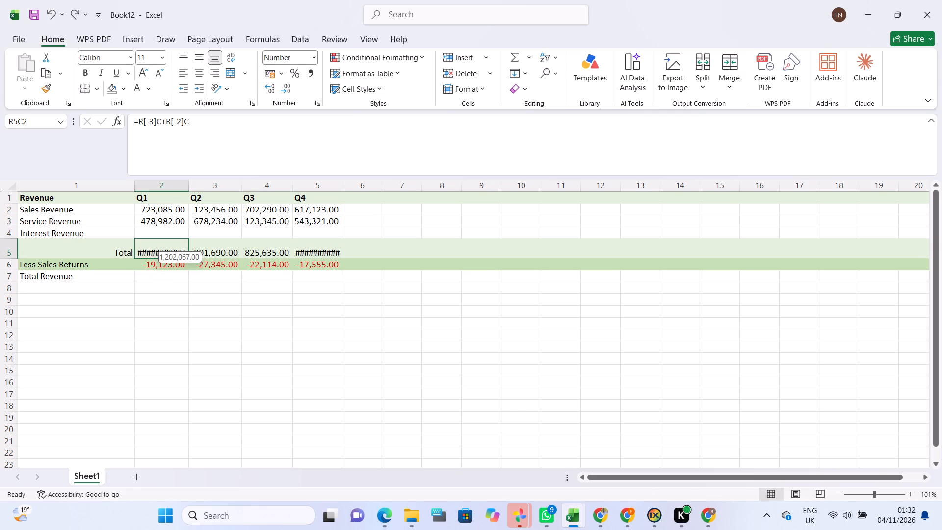
{"action": "left_click", "coordinate": [154, 276]}
{"action": "key", "text": "equal"}
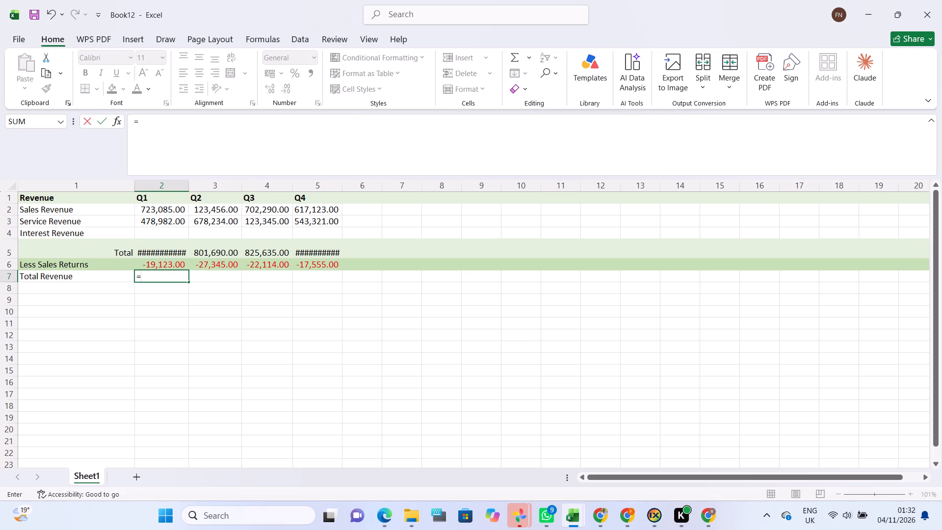
{"action": "left_click", "coordinate": [154, 251]}
{"action": "key", "text": "minus"}
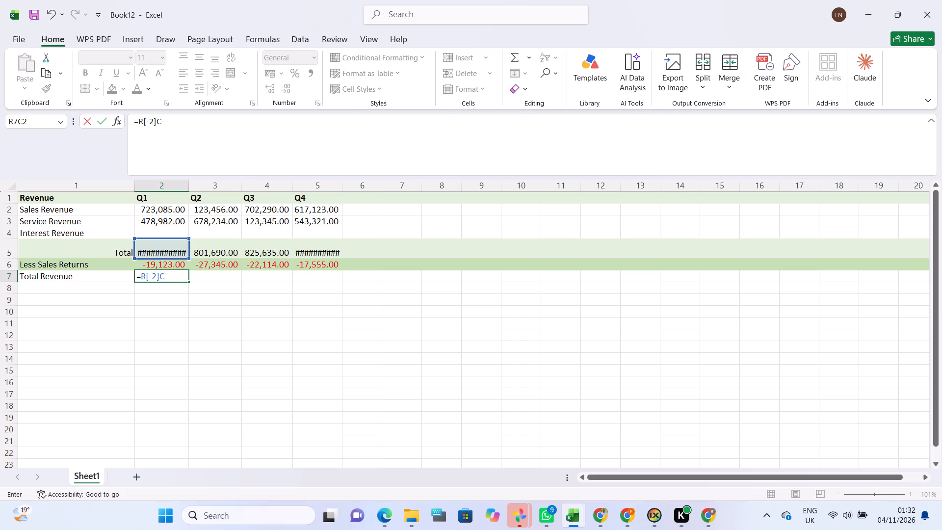
{"action": "left_click", "coordinate": [154, 263]}
{"action": "key", "text": "Return"}
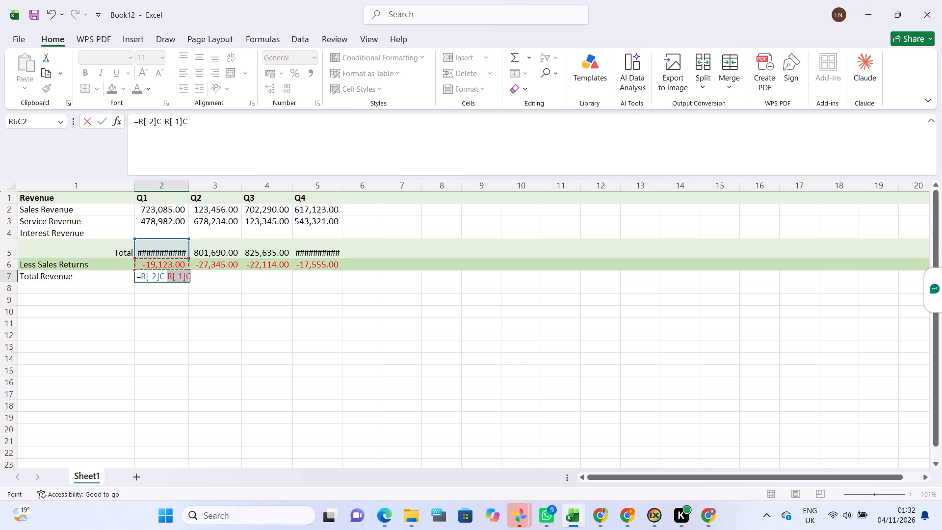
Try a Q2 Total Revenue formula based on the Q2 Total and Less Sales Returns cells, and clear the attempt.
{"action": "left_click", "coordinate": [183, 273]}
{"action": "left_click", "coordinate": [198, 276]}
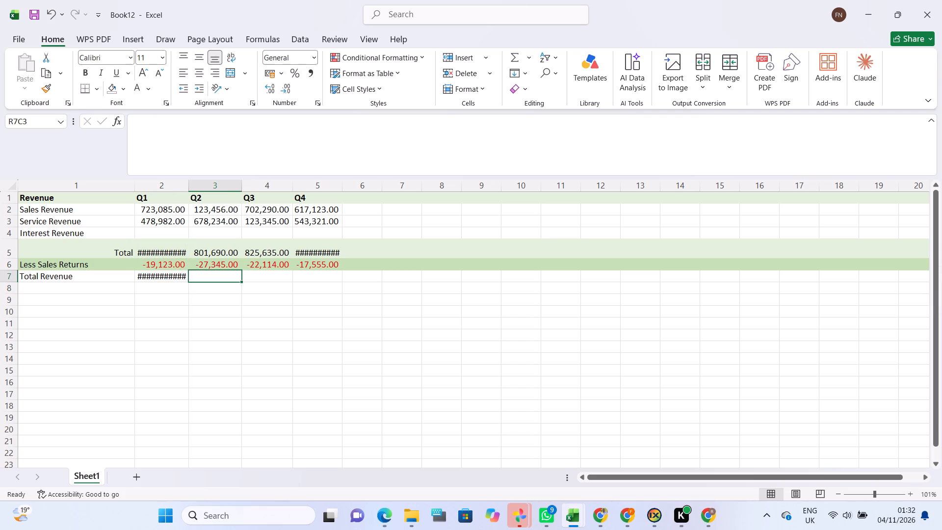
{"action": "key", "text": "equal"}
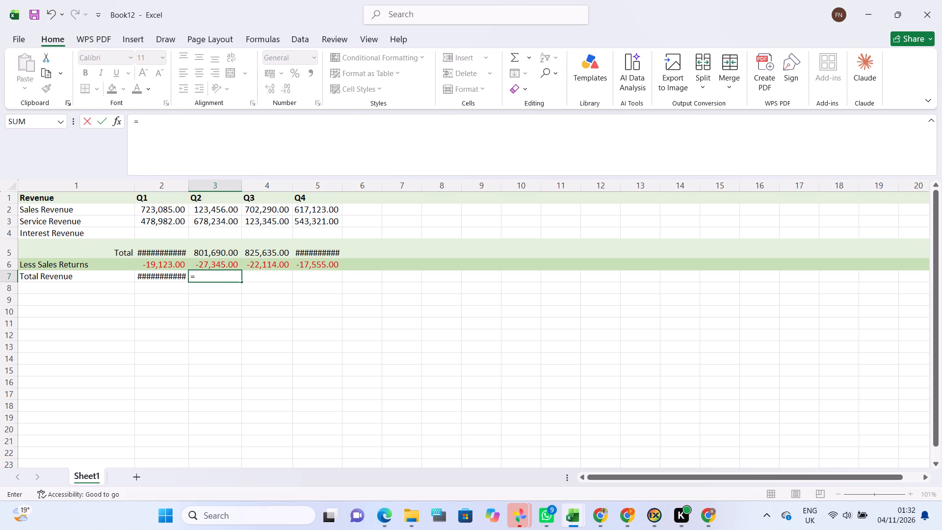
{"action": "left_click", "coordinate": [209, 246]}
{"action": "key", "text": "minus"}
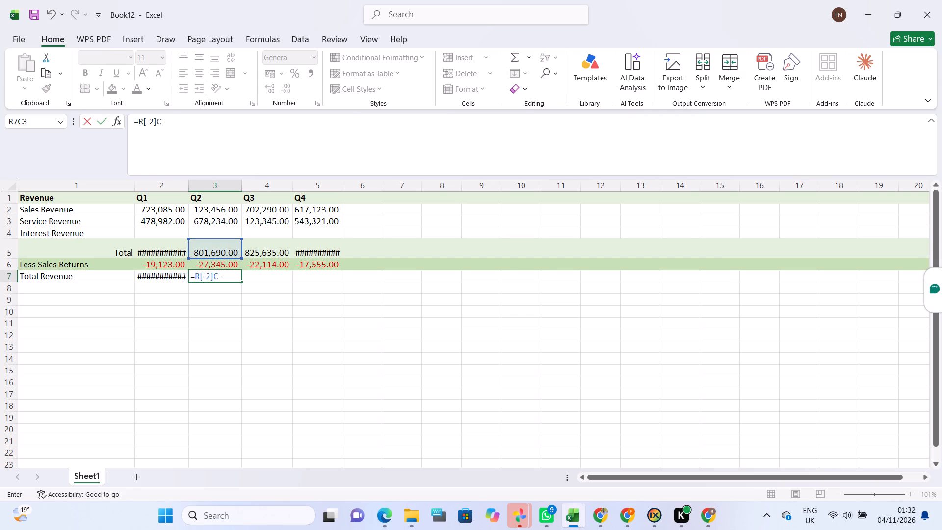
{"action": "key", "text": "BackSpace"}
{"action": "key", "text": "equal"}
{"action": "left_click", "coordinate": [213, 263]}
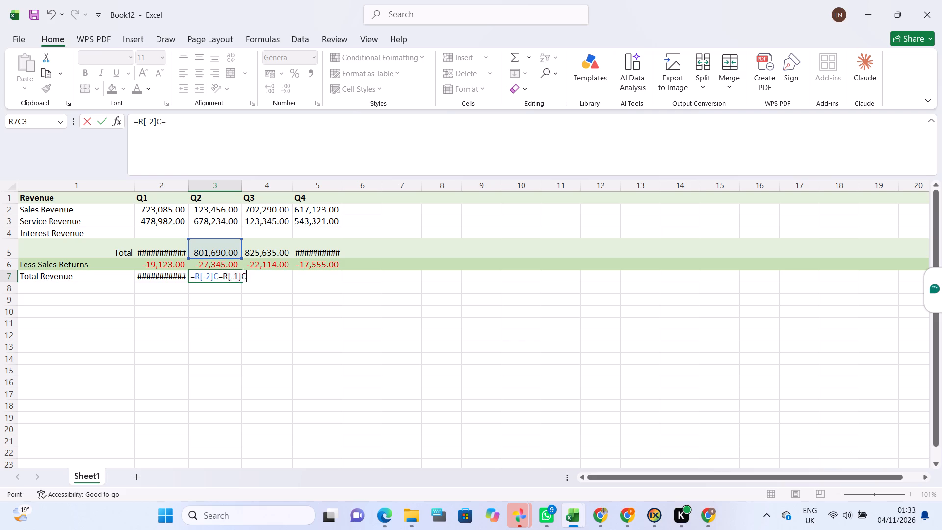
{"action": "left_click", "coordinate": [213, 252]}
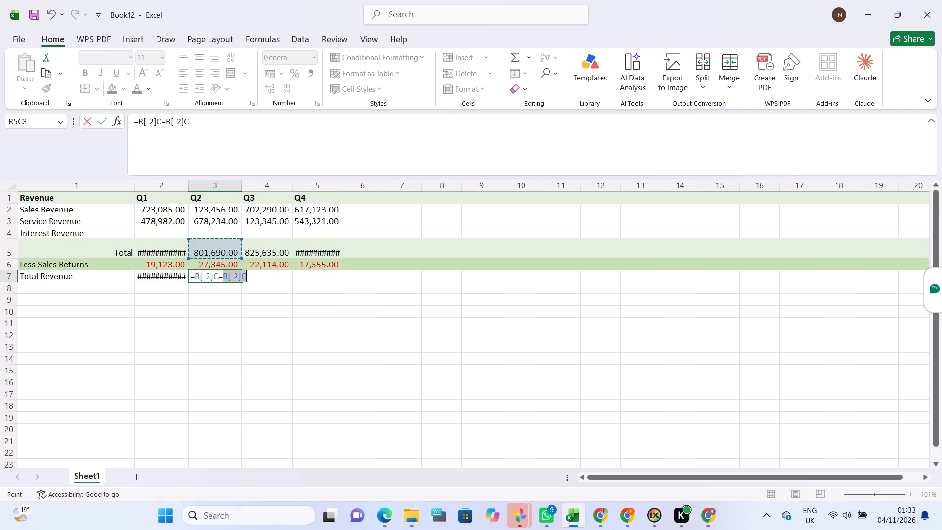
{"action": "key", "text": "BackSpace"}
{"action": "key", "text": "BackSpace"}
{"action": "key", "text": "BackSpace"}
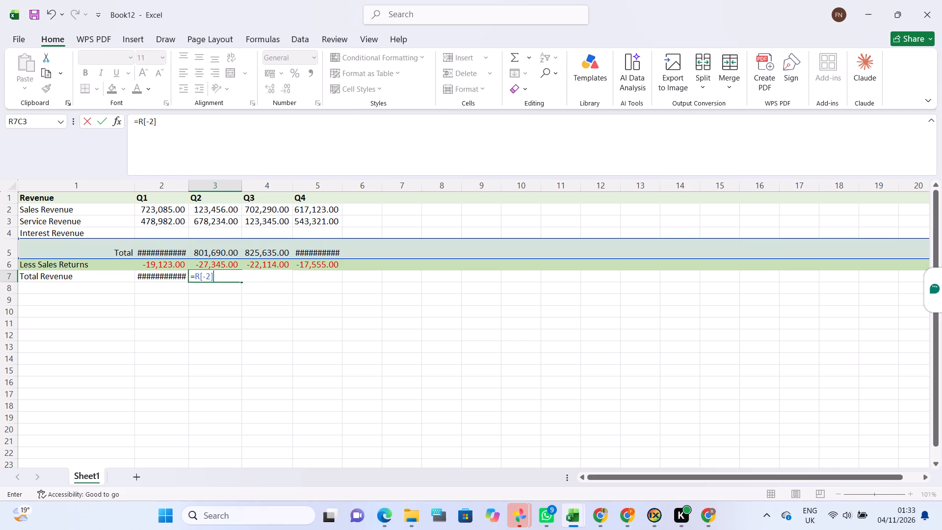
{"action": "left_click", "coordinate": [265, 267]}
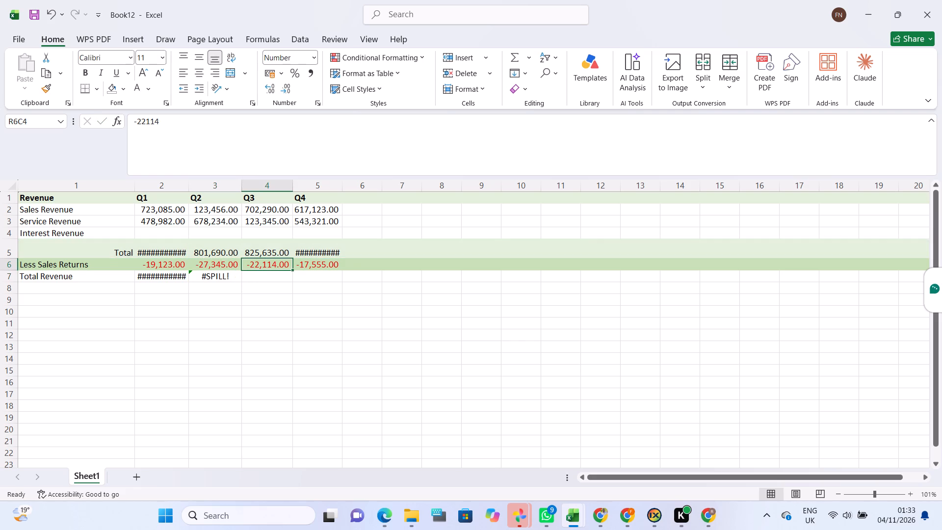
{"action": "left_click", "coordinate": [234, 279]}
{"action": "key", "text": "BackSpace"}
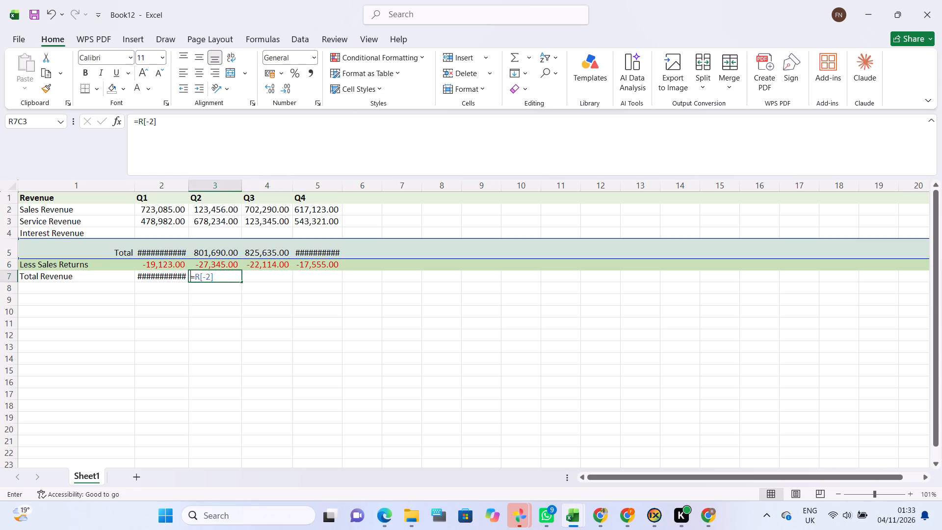
Enter a Q2 Total Revenue formula that adds the Q2 Total and Q2 Less Sales Returns cells.
{"action": "key", "text": "equal"}
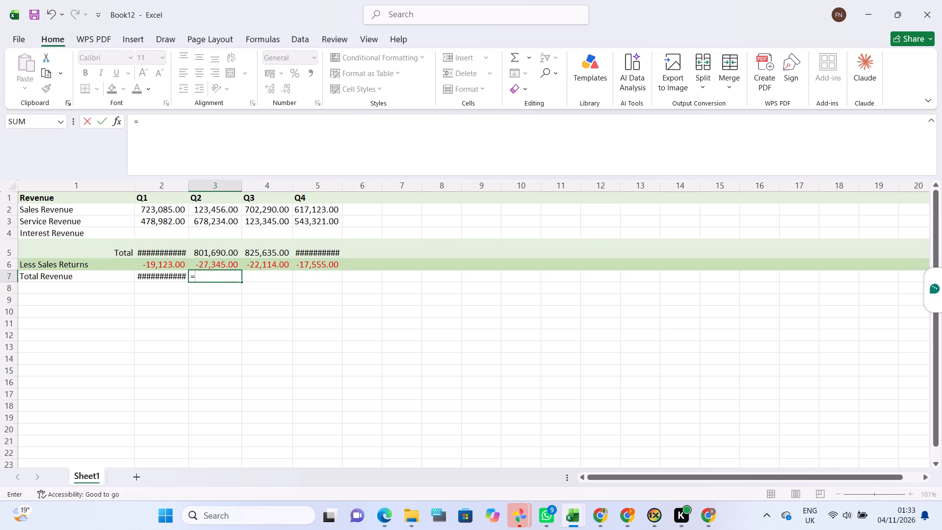
{"action": "left_click", "coordinate": [217, 253]}
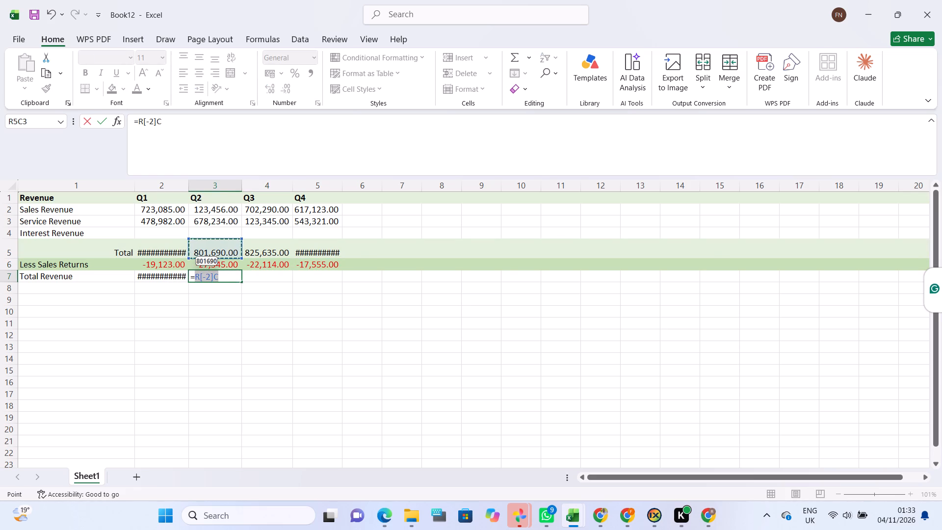
{"action": "key", "text": "equal"}
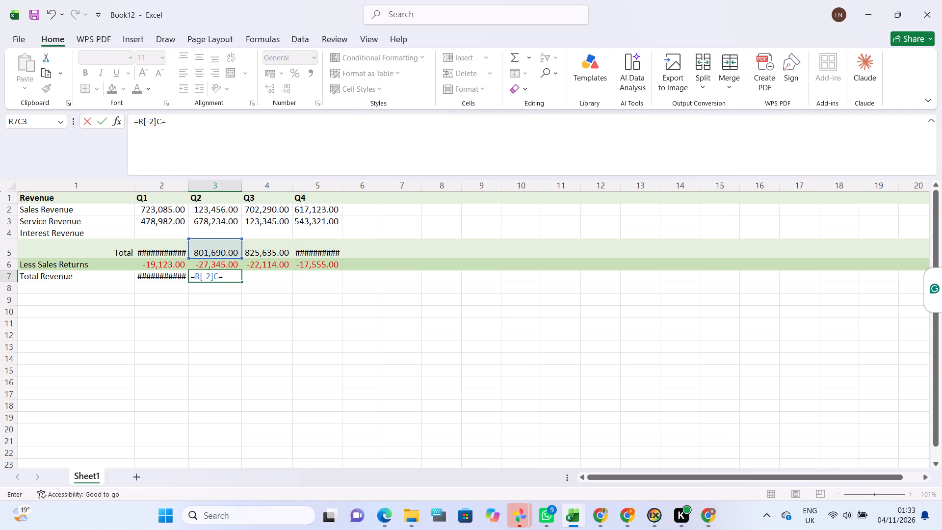
{"action": "key", "text": "BackSpace"}
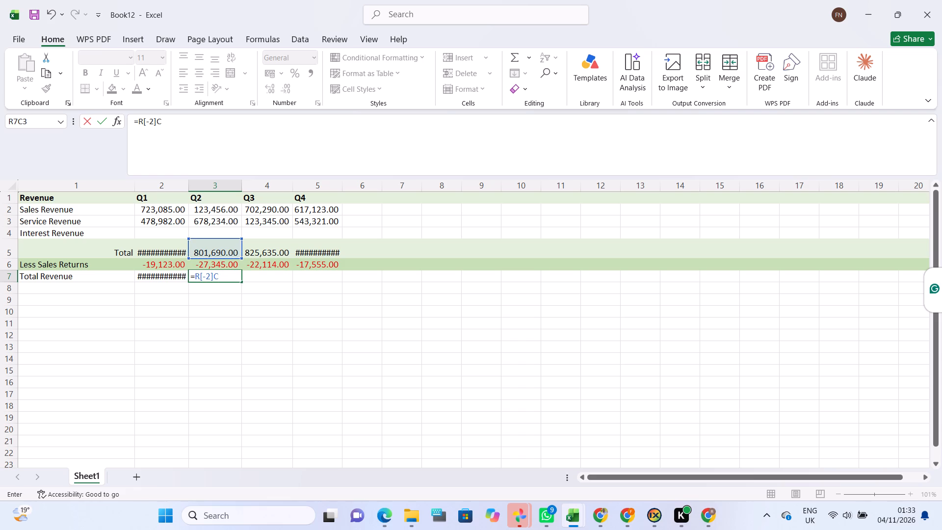
{"action": "key", "text": "shift+plus"}
{"action": "left_click", "coordinate": [227, 264]}
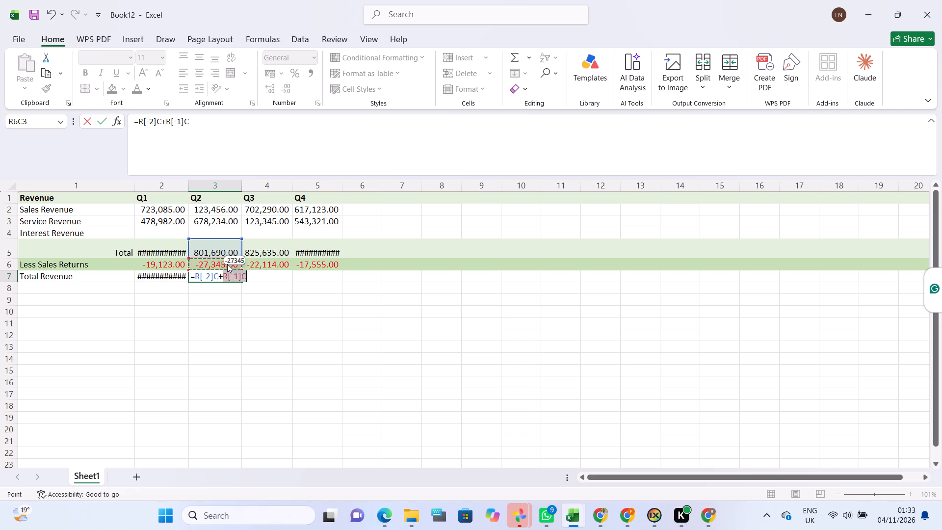
{"action": "key", "text": "Return"}
Enter a Q3 Total Revenue formula that adds the Q3 Total and Q3 Less Sales Returns cells.
{"action": "left_click", "coordinate": [258, 274]}
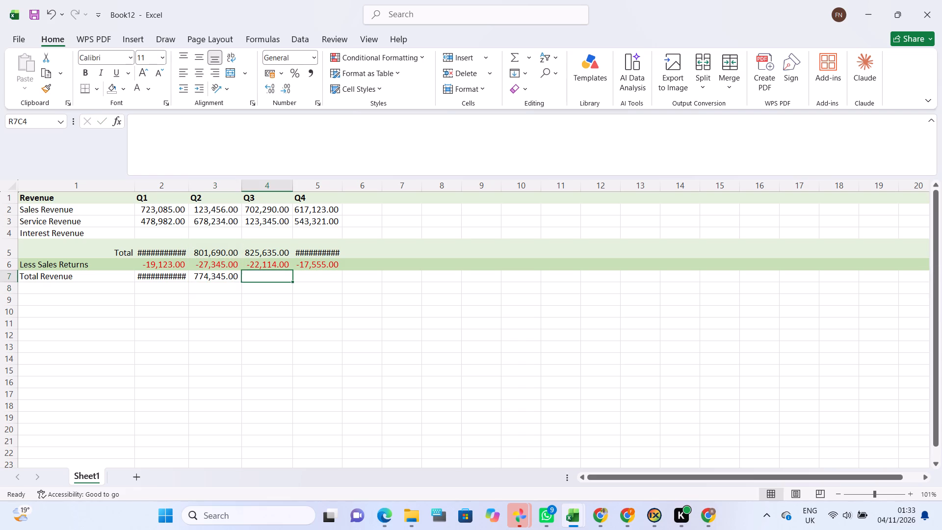
{"action": "key", "text": "equal"}
{"action": "left_click", "coordinate": [258, 254]}
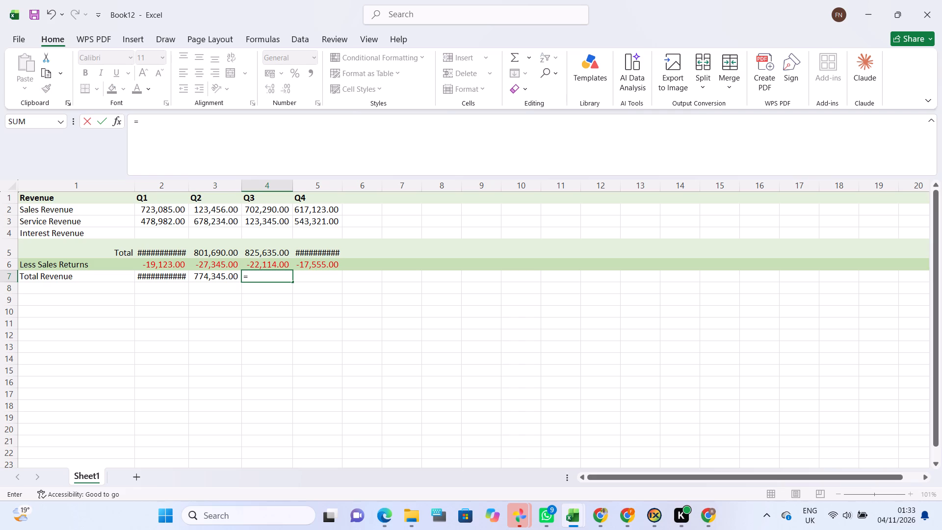
{"action": "key", "text": "shift+plus"}
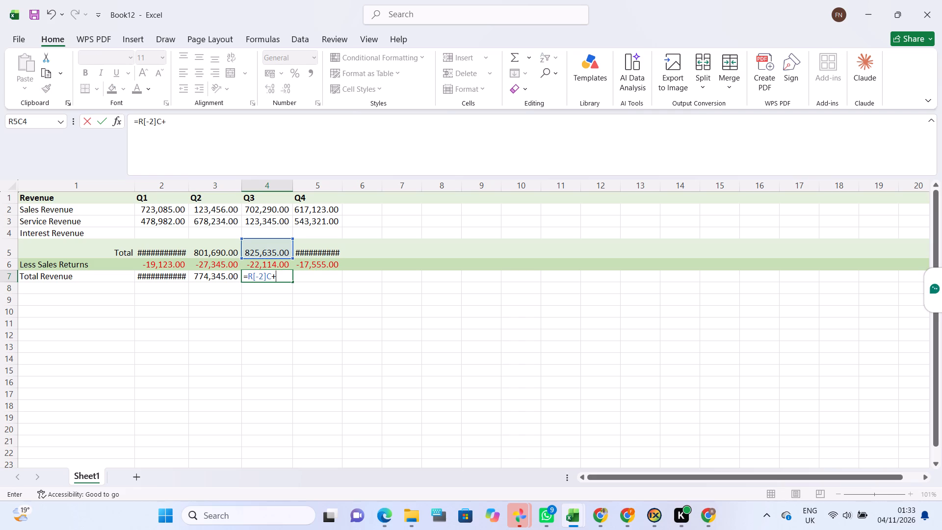
{"action": "left_click", "coordinate": [263, 266]}
{"action": "key", "text": "Return"}
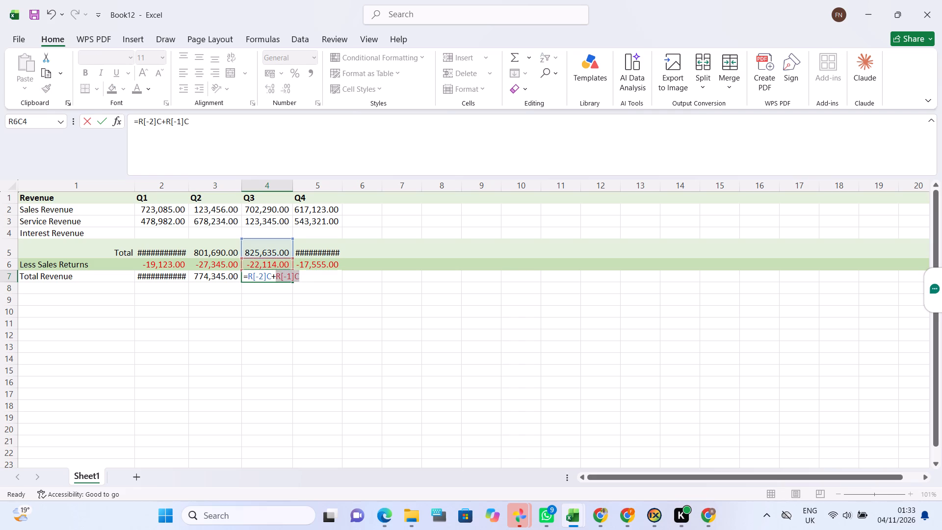
Enter a Q4 Total Revenue formula that adds the Q4 Total and Q4 Less Sales Returns cells.
{"action": "left_click", "coordinate": [305, 274]}
{"action": "key", "text": "equal"}
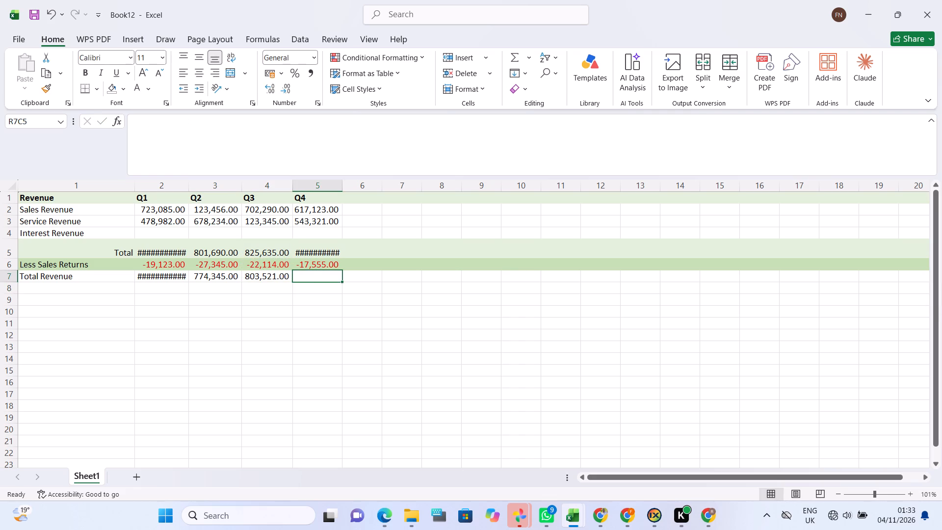
{"action": "left_click", "coordinate": [307, 246]}
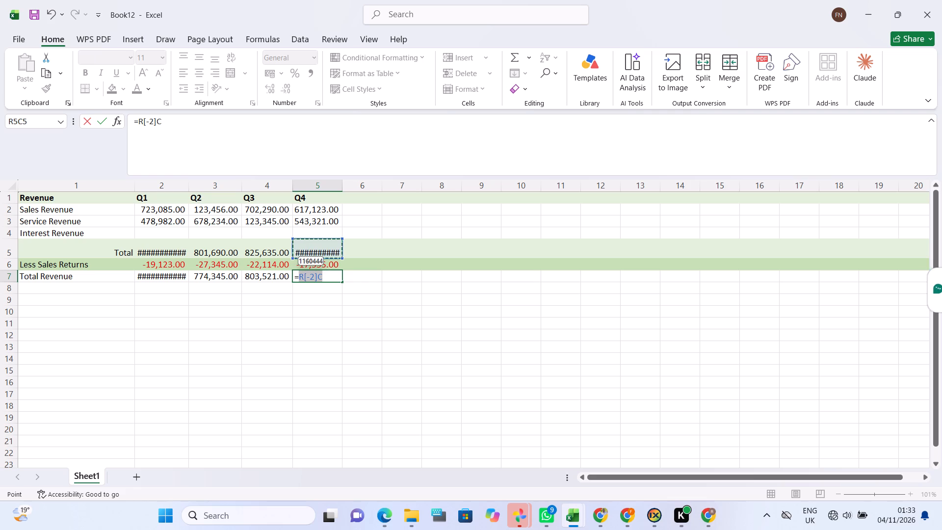
{"action": "key", "text": "shift+plus"}
{"action": "left_click", "coordinate": [314, 267]}
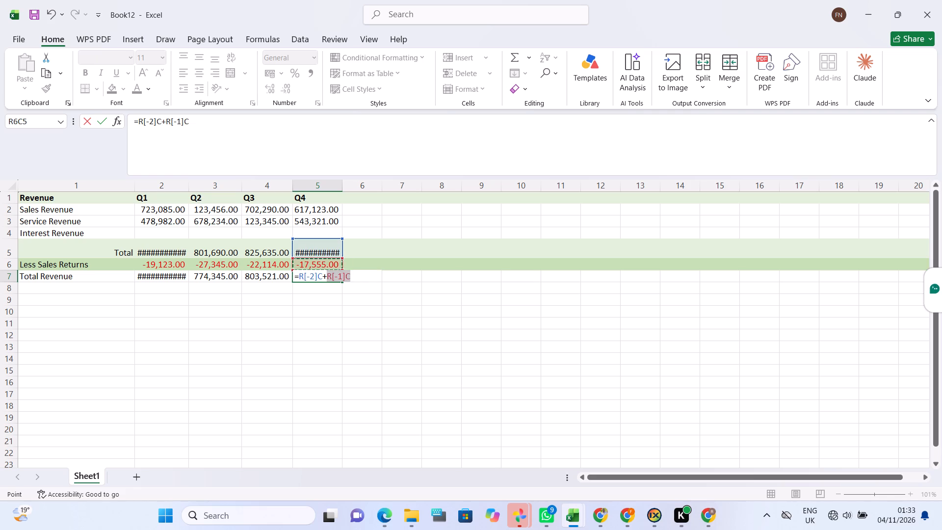
{"action": "key", "text": "Return"}
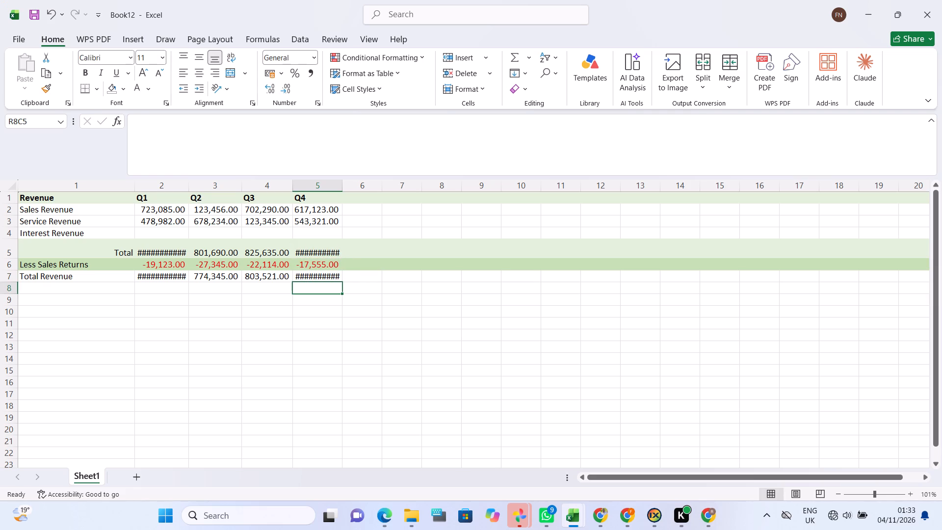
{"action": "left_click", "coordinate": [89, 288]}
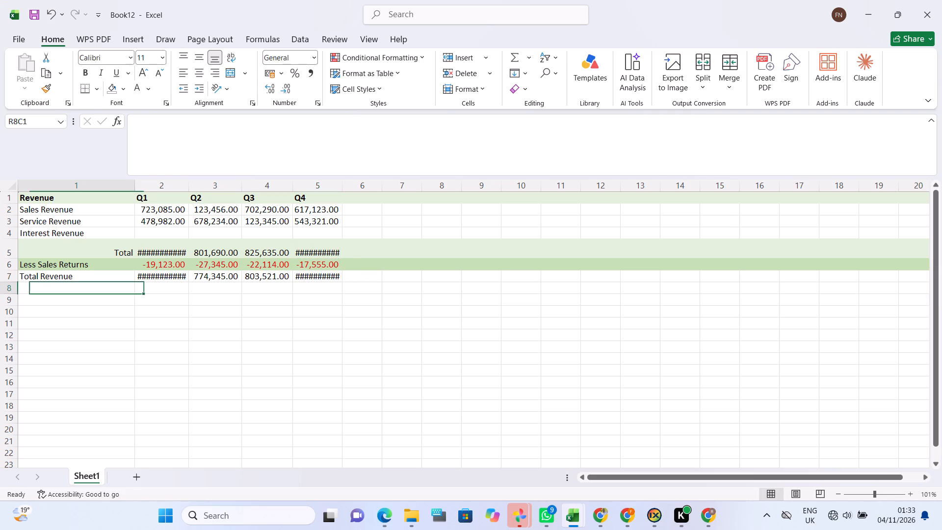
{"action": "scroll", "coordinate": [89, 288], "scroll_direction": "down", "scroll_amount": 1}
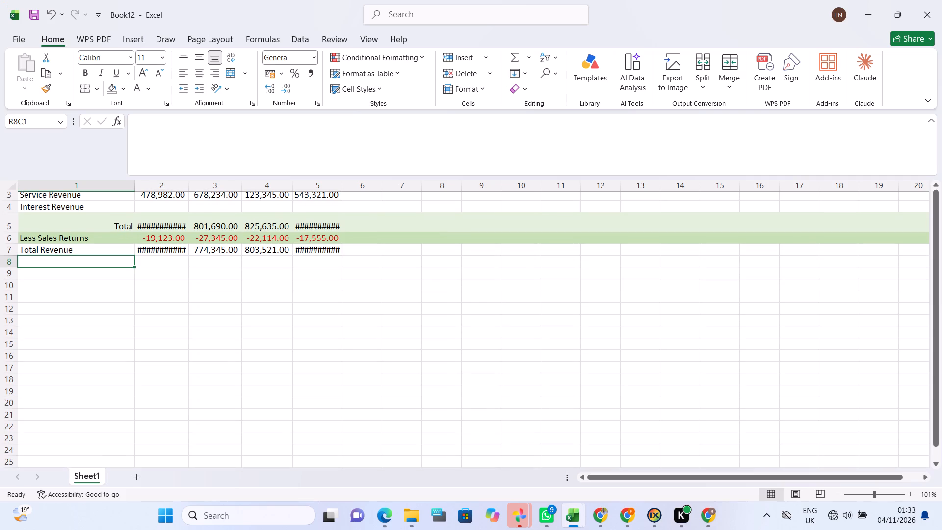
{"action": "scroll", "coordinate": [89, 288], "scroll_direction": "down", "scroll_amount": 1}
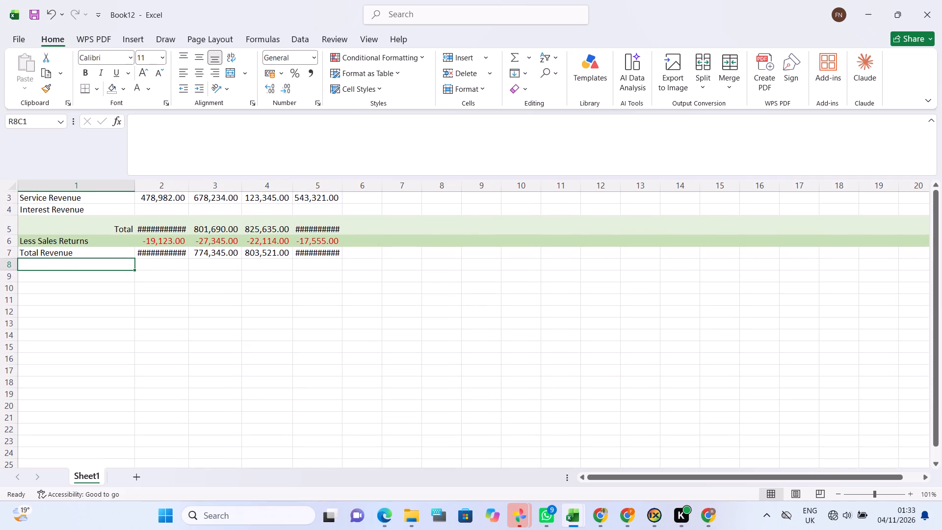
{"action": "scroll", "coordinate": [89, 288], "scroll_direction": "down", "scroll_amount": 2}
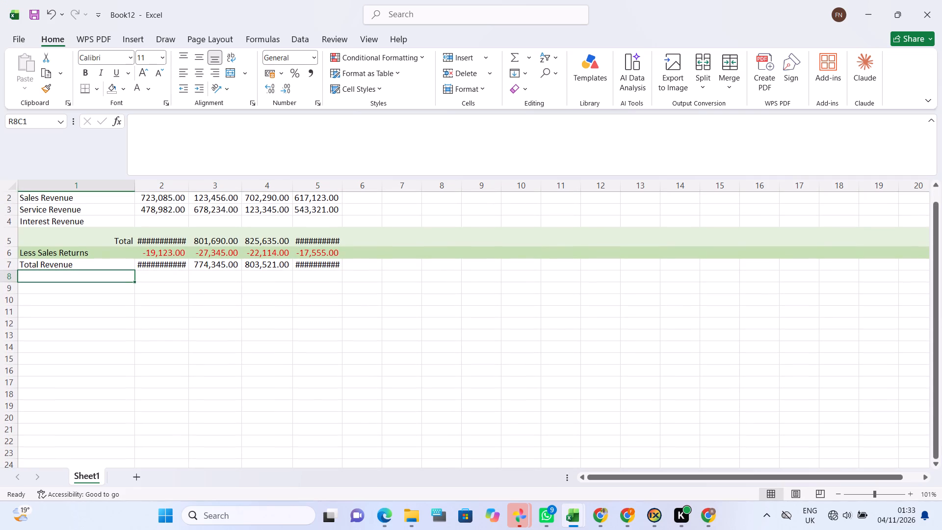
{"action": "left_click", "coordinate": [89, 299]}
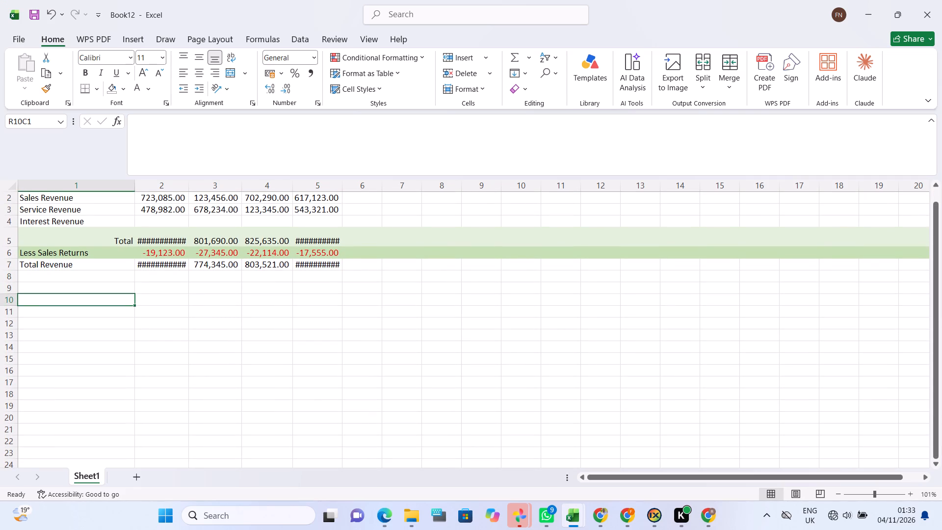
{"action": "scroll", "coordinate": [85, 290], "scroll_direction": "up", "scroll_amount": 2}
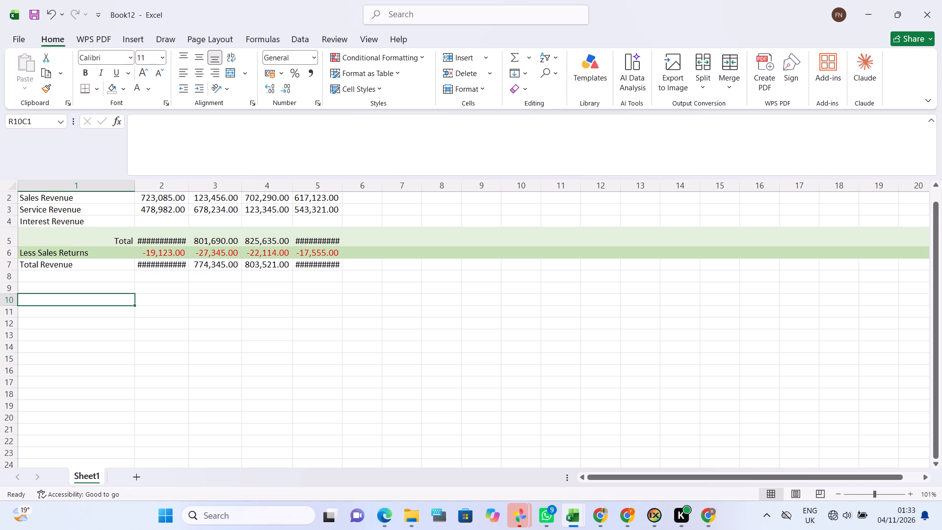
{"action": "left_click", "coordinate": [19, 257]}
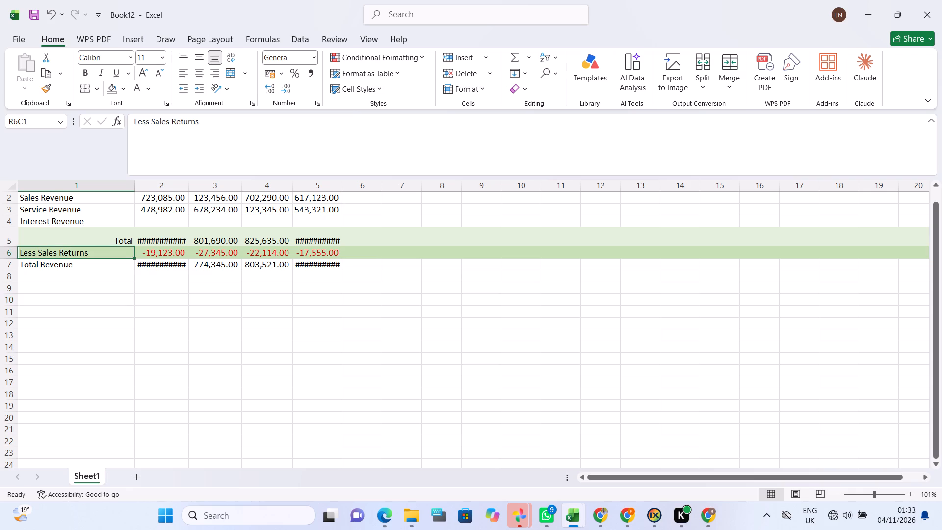
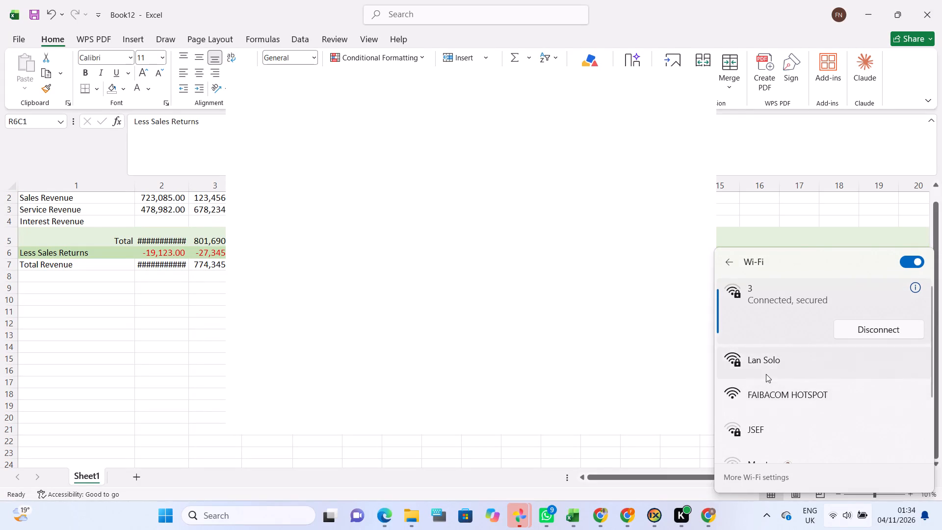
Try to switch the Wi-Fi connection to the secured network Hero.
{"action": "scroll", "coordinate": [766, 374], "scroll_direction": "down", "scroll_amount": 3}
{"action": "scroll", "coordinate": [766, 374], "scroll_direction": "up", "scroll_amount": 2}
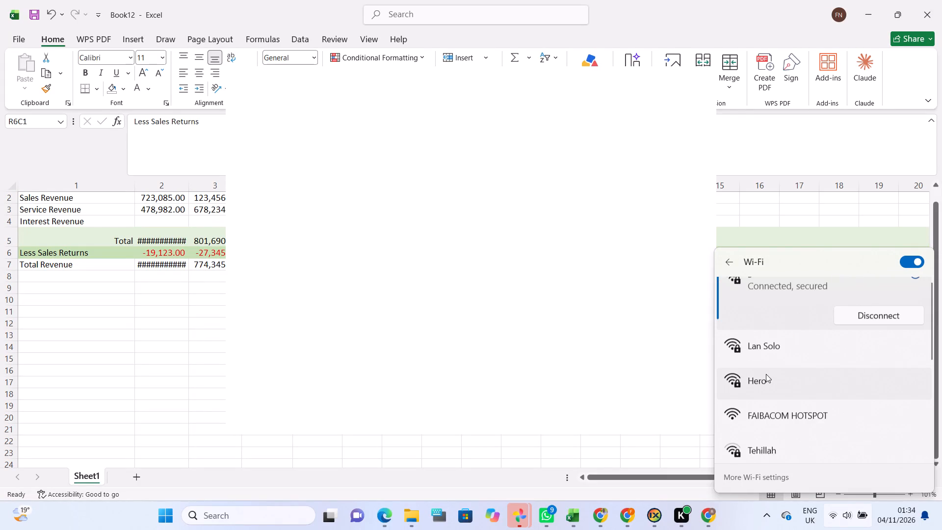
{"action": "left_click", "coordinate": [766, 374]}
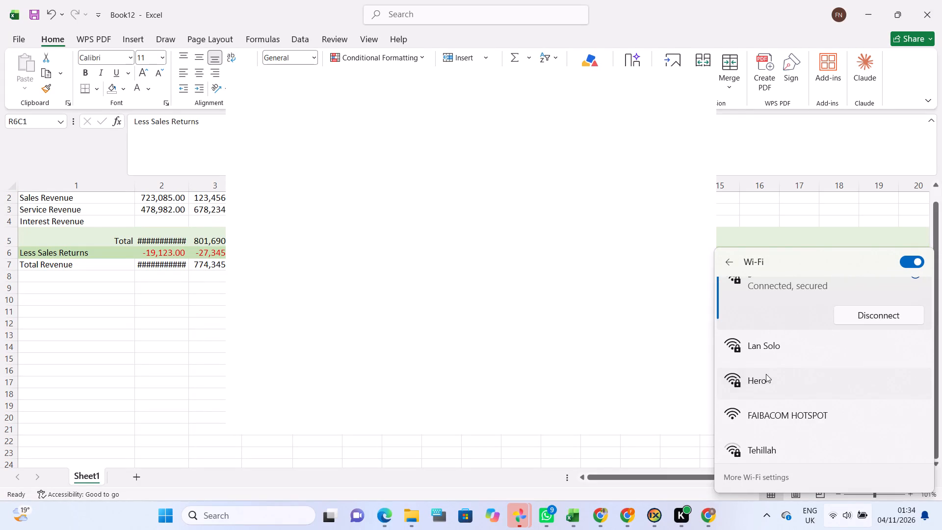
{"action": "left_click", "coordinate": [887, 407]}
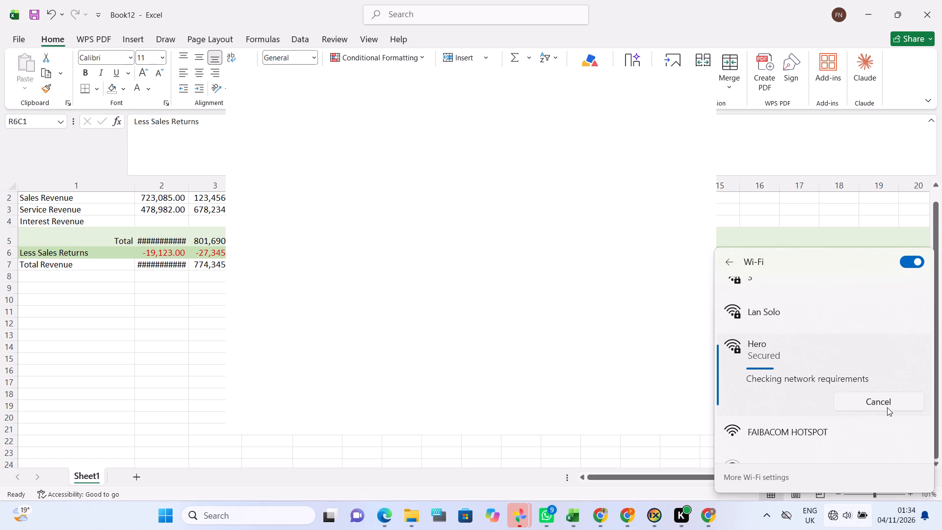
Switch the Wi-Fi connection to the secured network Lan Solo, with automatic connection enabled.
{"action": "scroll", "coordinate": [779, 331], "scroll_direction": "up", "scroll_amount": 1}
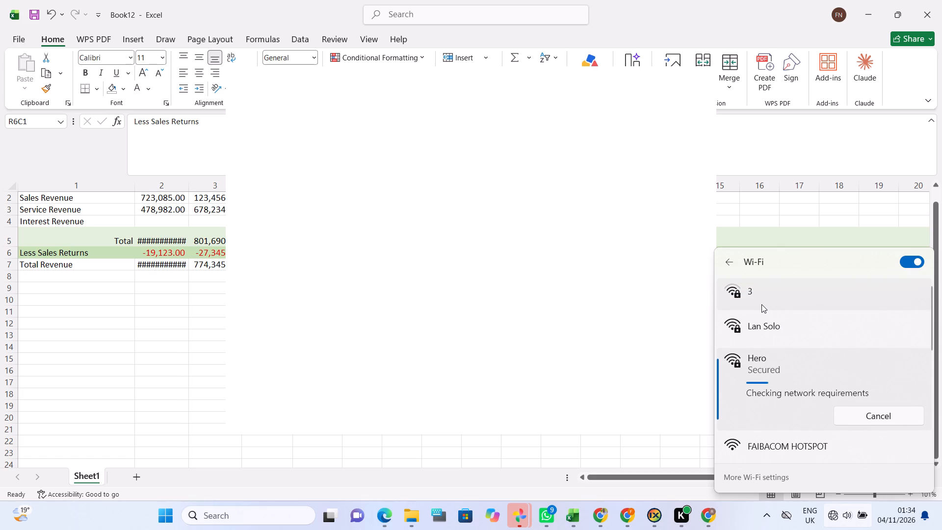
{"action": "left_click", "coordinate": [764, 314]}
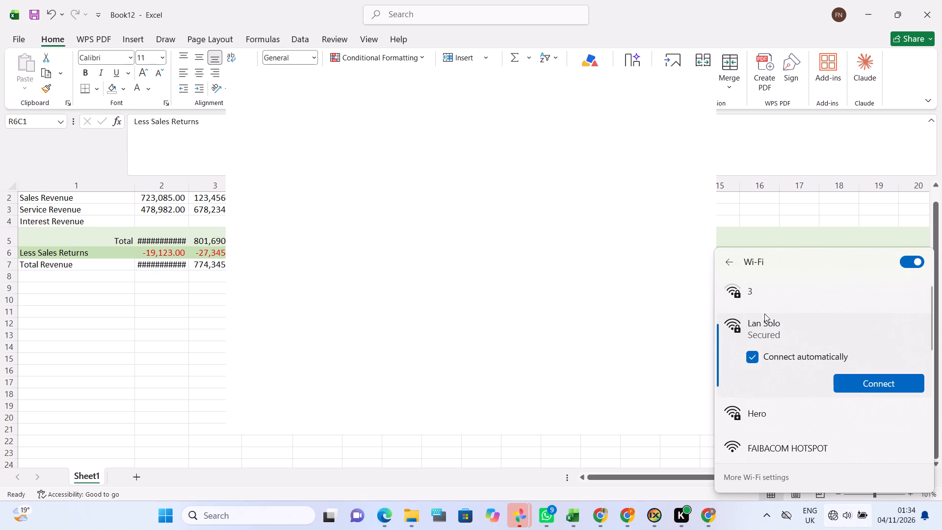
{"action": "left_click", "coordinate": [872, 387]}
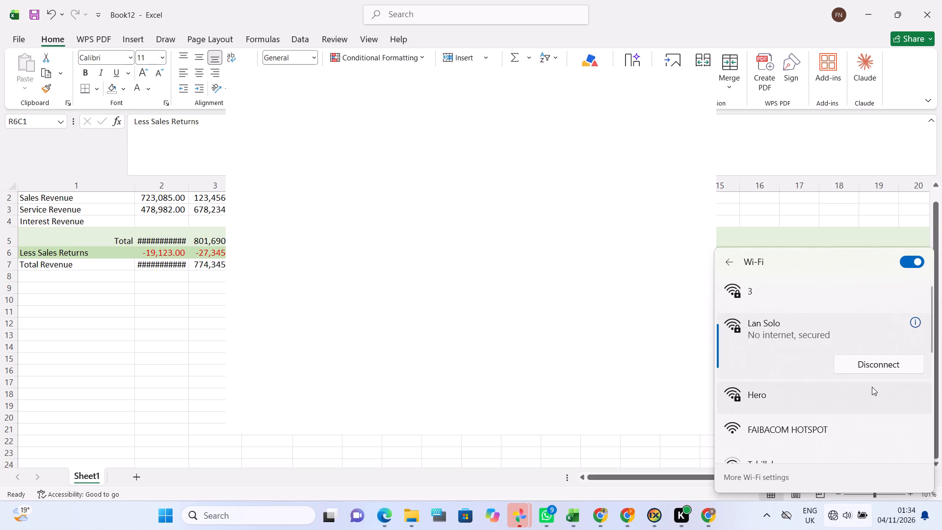
Start connecting to the Hero Wi-Fi network again and return to the revenue worksheet.
{"action": "left_click", "coordinate": [850, 387]}
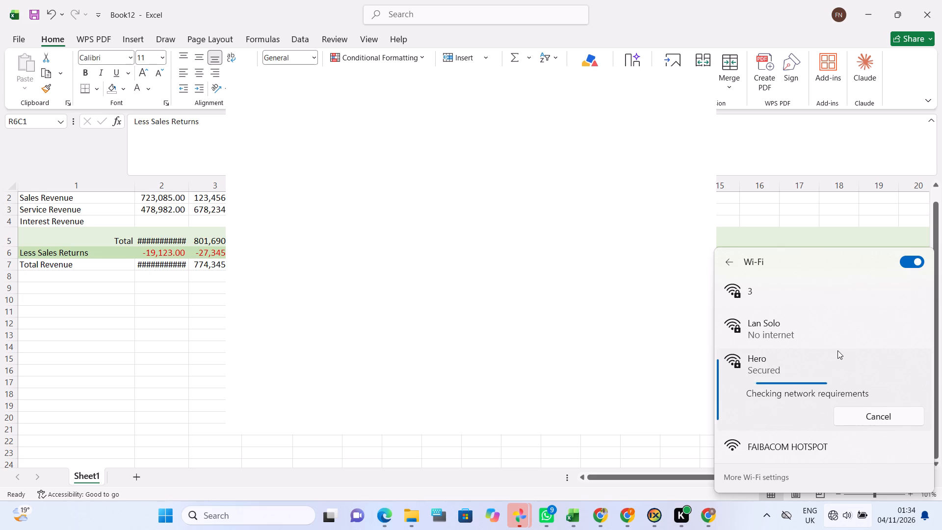
{"action": "scroll", "coordinate": [837, 350], "scroll_direction": "down", "scroll_amount": 1}
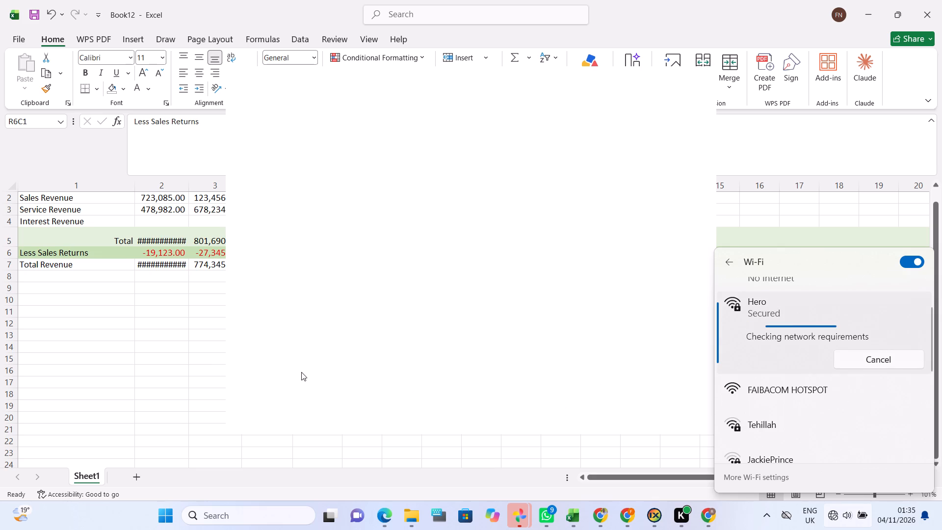
{"action": "left_click", "coordinate": [81, 288]}
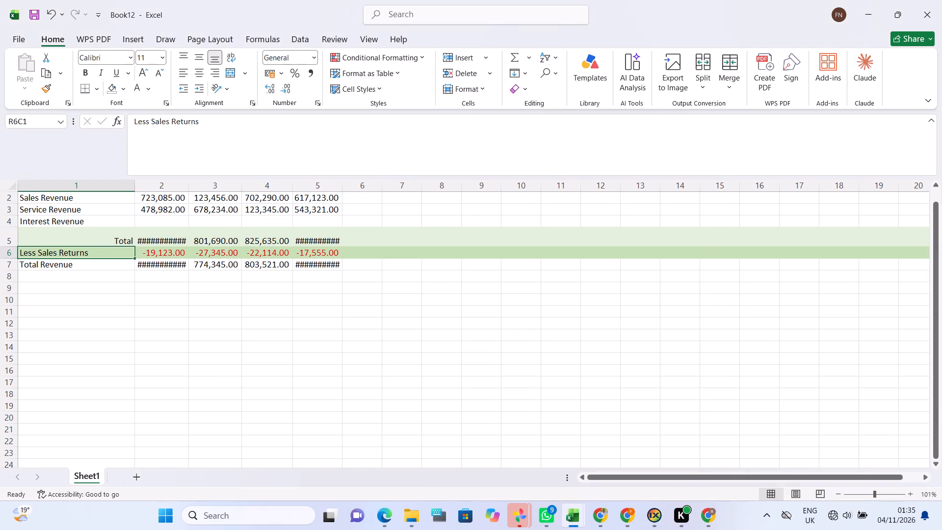
Select the empty cell directly below the Total Revenue label in column 1.
{"action": "left_click", "coordinate": [72, 287]}
{"action": "left_click", "coordinate": [66, 275]}
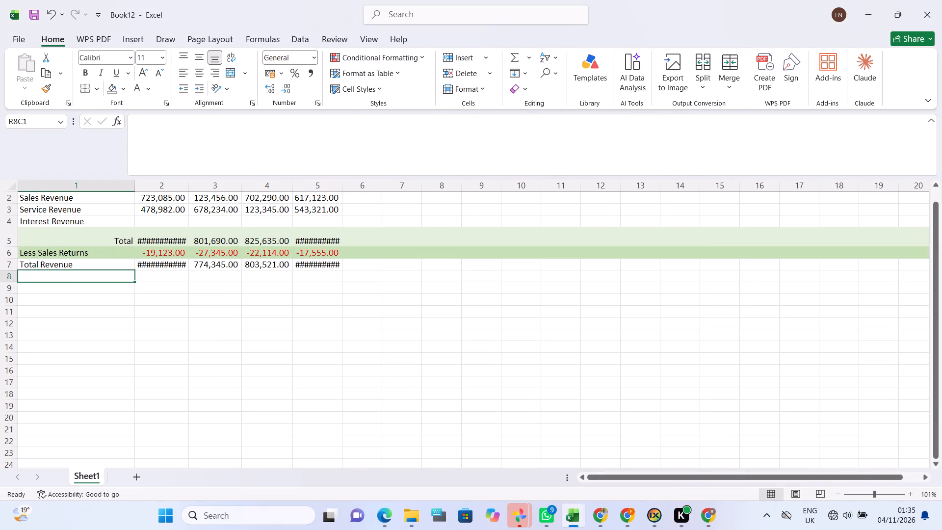
{"action": "left_click", "coordinate": [69, 275]}
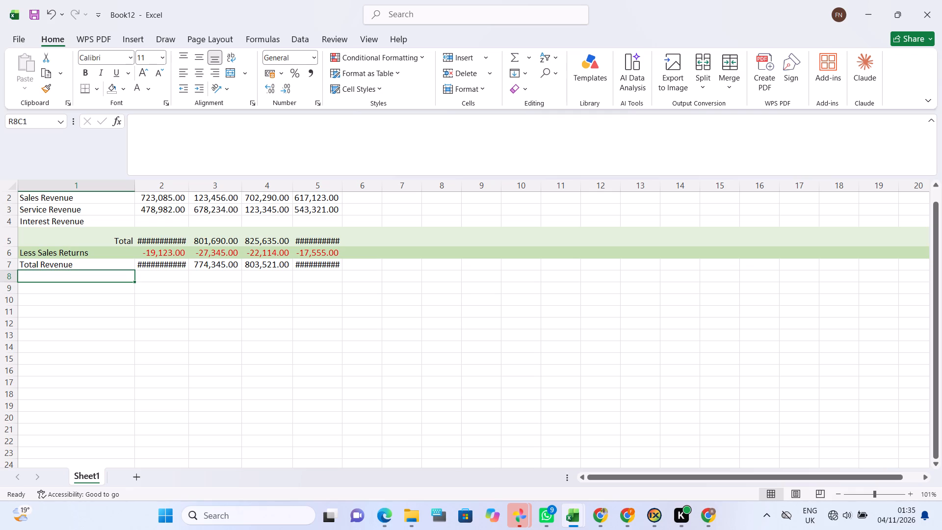
{"action": "left_click", "coordinate": [78, 276]}
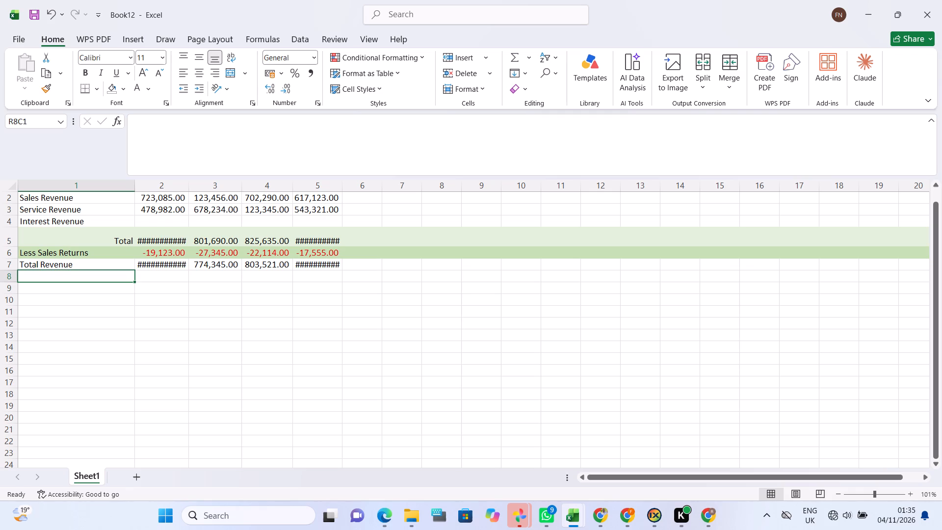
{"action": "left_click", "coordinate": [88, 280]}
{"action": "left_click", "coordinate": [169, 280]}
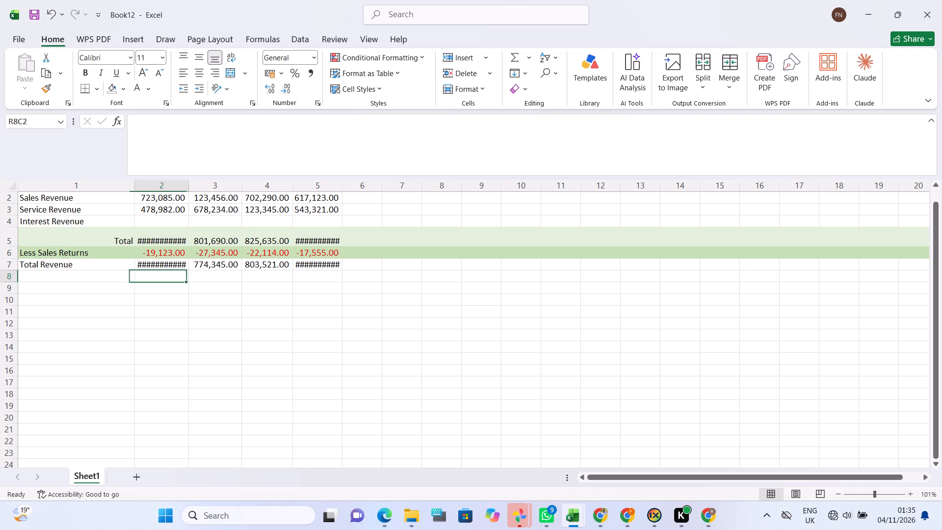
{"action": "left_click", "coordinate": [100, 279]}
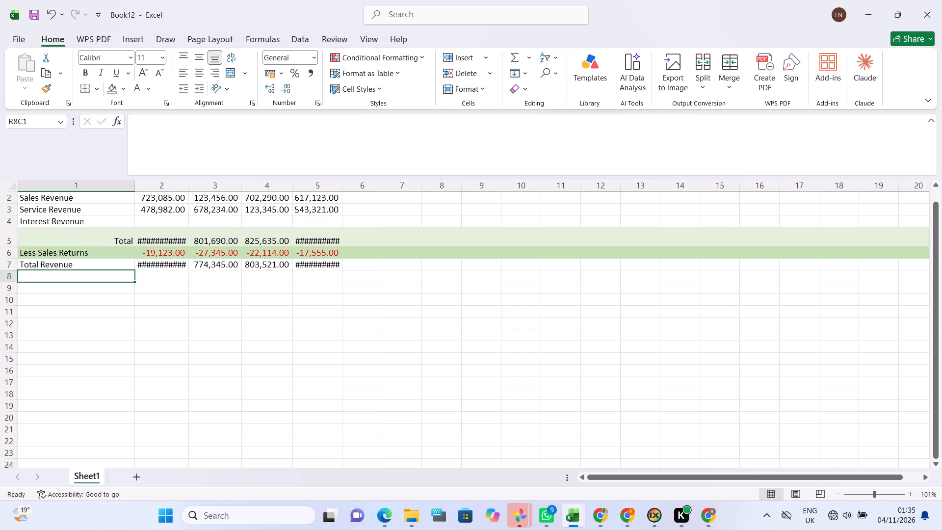
Format the whole Total Revenue row as Number with 2 decimal places, no thousands separator, and the lightest green fill.
{"action": "left_click", "coordinate": [10, 264]}
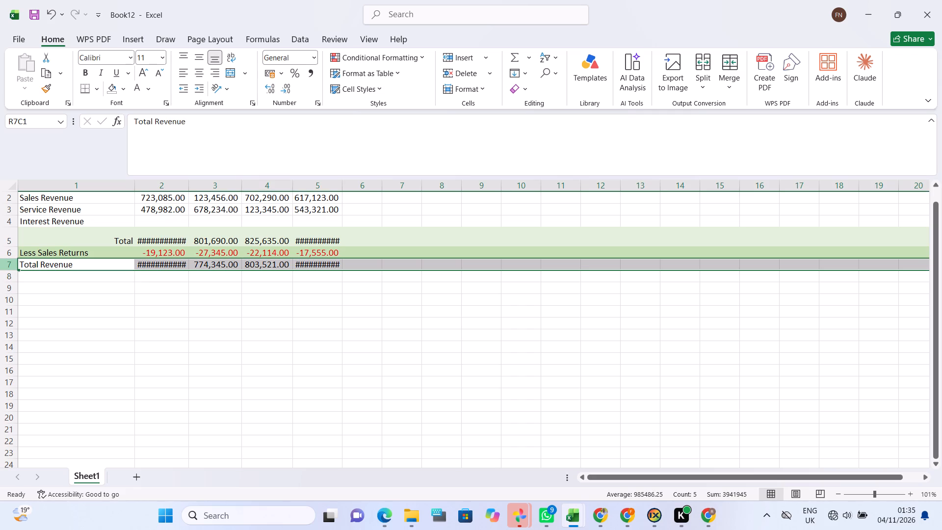
{"action": "right_click", "coordinate": [10, 264]}
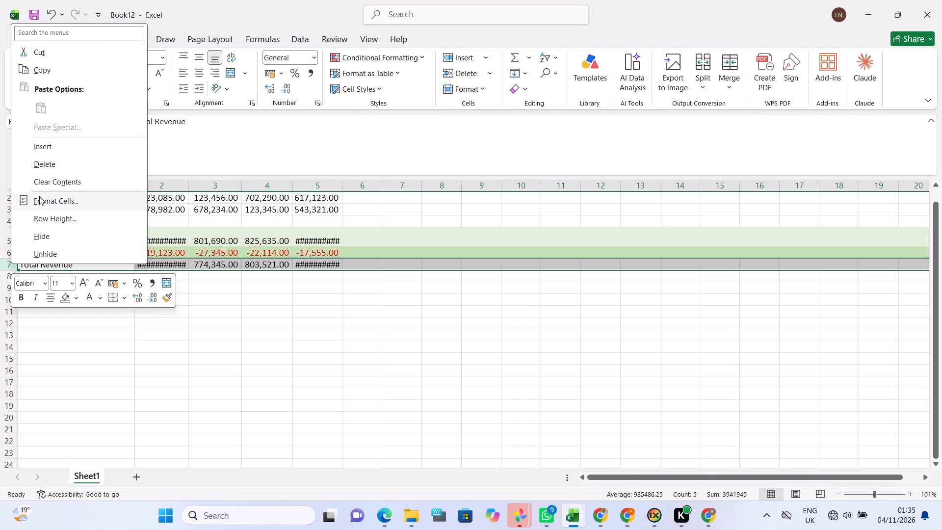
{"action": "left_click", "coordinate": [38, 196]}
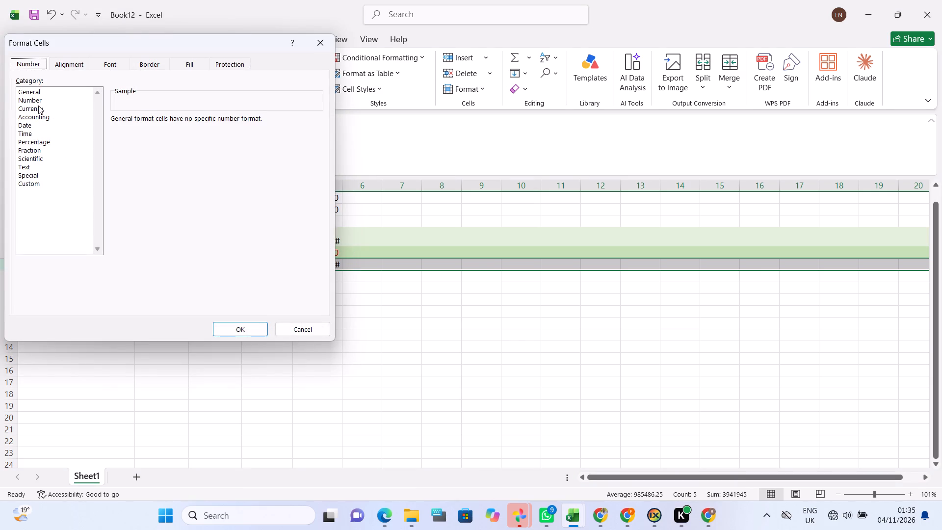
{"action": "left_click", "coordinate": [34, 100]}
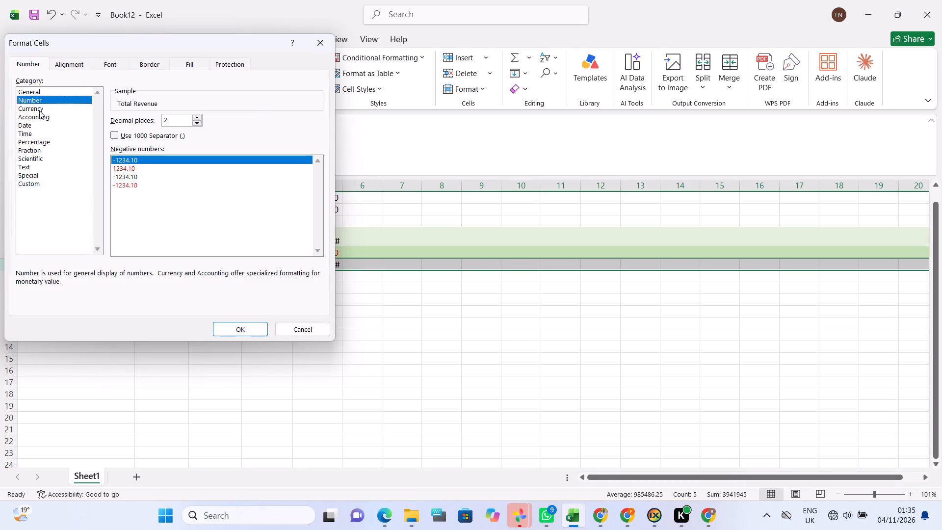
{"action": "left_click", "coordinate": [32, 109]}
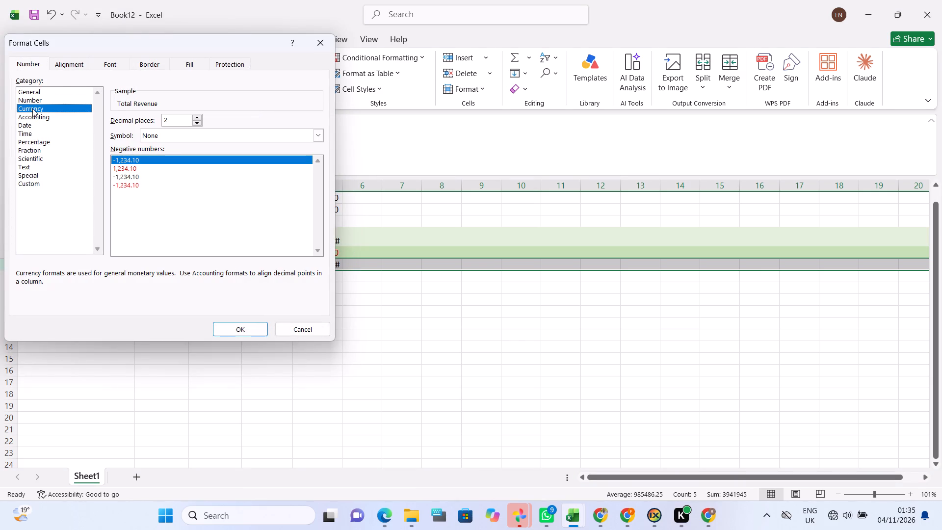
{"action": "left_click", "coordinate": [34, 101]}
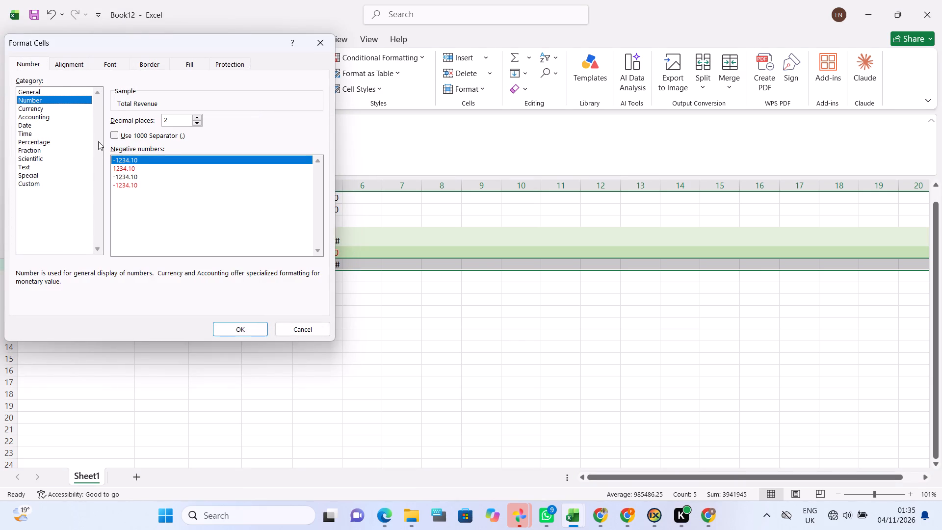
{"action": "left_click", "coordinate": [188, 65]}
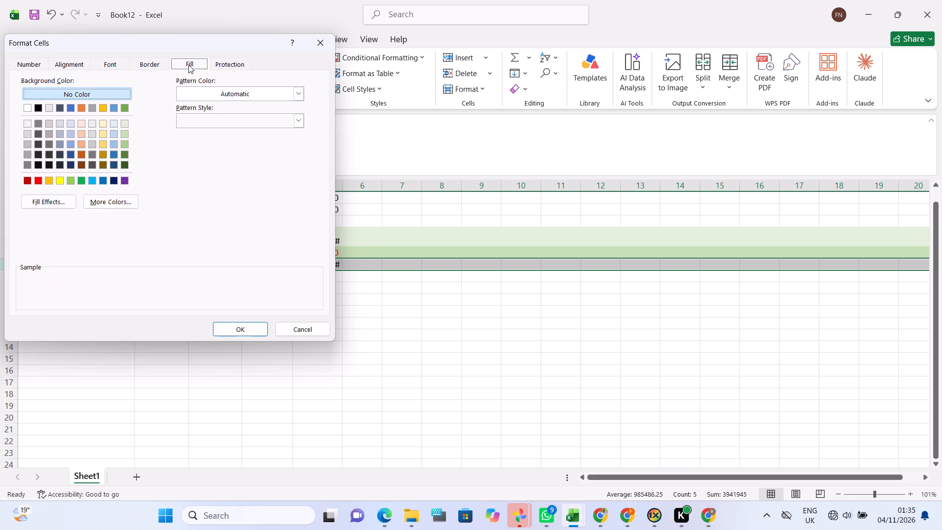
{"action": "left_click", "coordinate": [126, 124]}
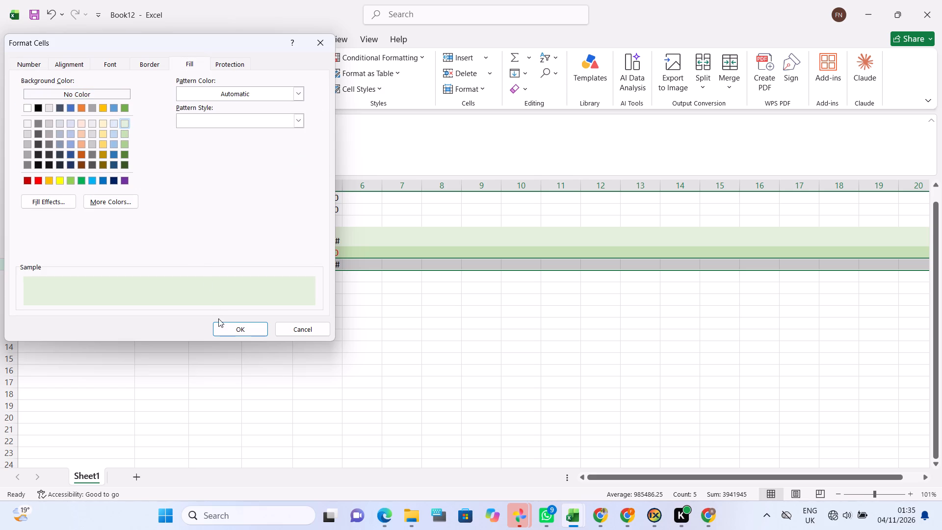
{"action": "left_click", "coordinate": [221, 328]}
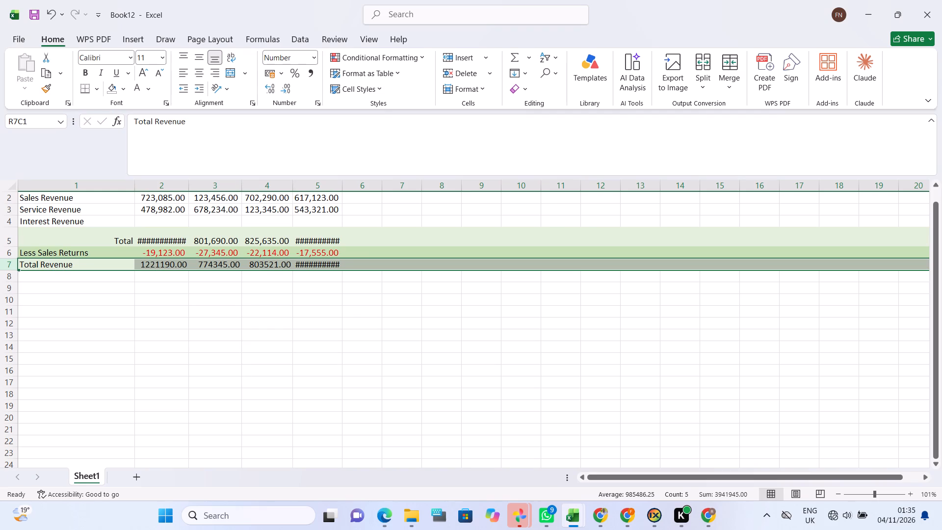
{"action": "left_click", "coordinate": [145, 280]}
{"action": "left_click", "coordinate": [102, 276]}
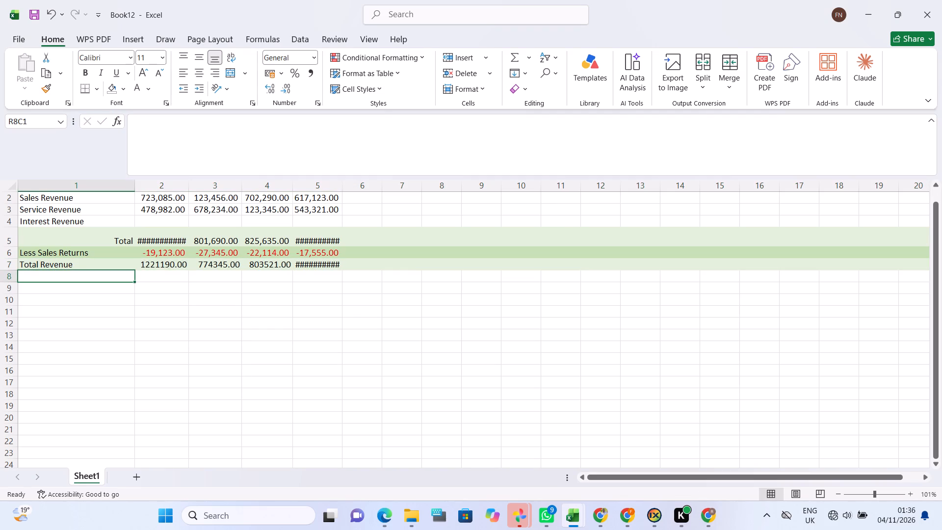
Slightly increase the heights of the blank row 8 and the Total Revenue row.
{"action": "scroll", "coordinate": [102, 275], "scroll_direction": "down", "scroll_amount": 1}
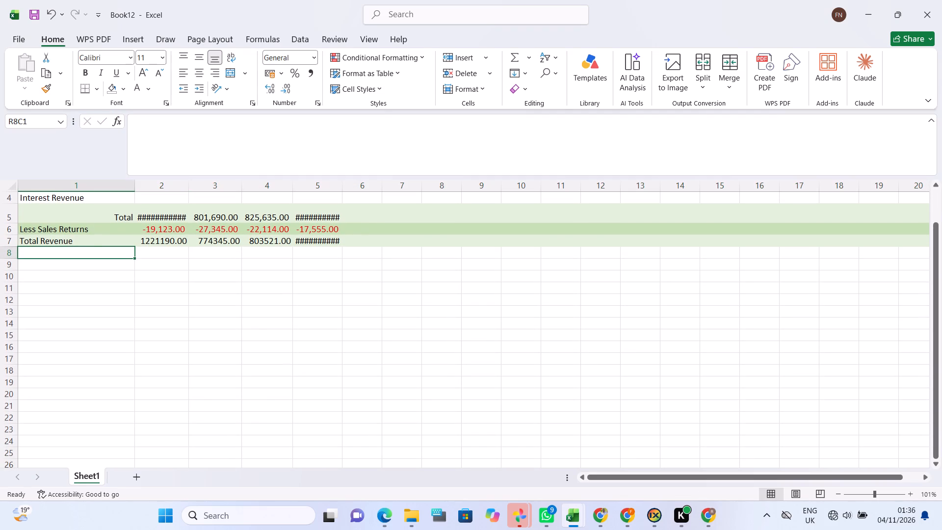
{"action": "left_click_drag", "start_coordinate": [12, 257], "coordinate": [15, 264]}
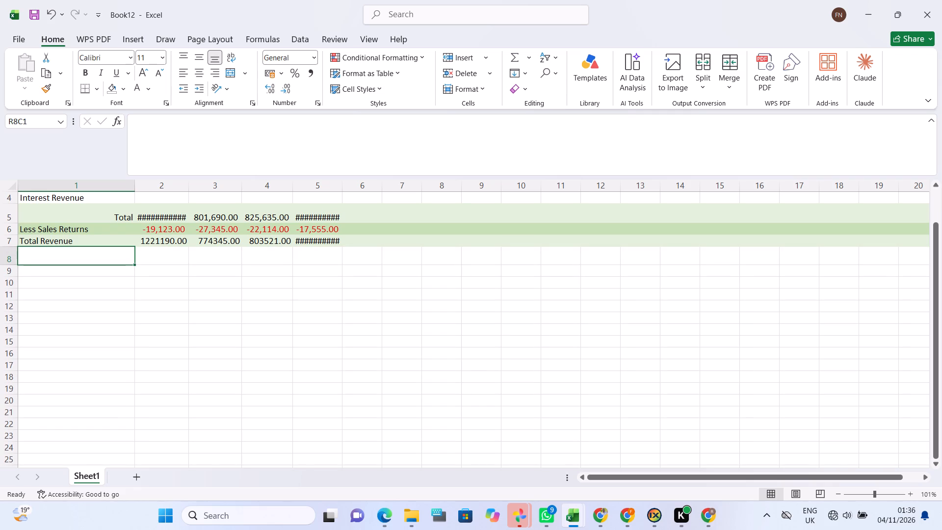
{"action": "left_click_drag", "start_coordinate": [13, 247], "coordinate": [14, 252]}
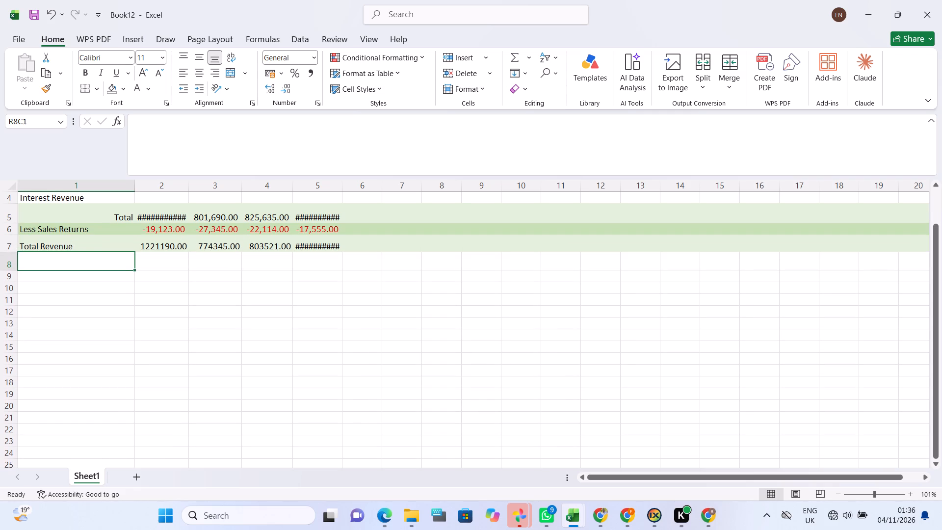
Enter the label "Cost of Goods Sold(COGs)" in the first column of row 9.
{"action": "left_click", "coordinate": [77, 281]}
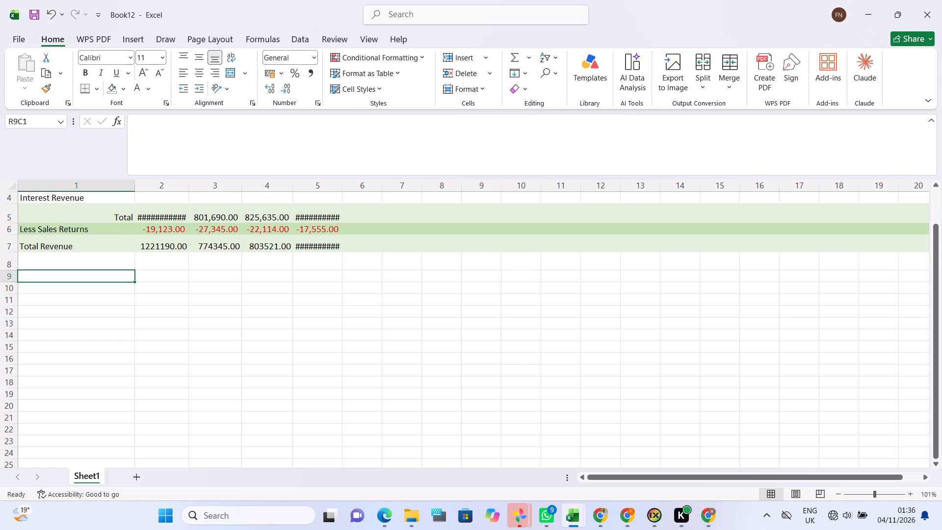
{"action": "left_click", "coordinate": [70, 262]}
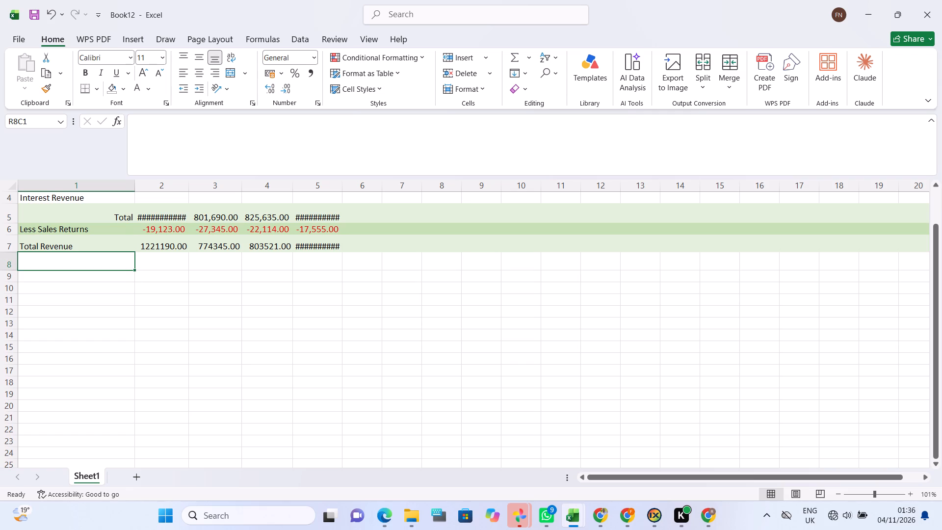
{"action": "left_click", "coordinate": [44, 278]}
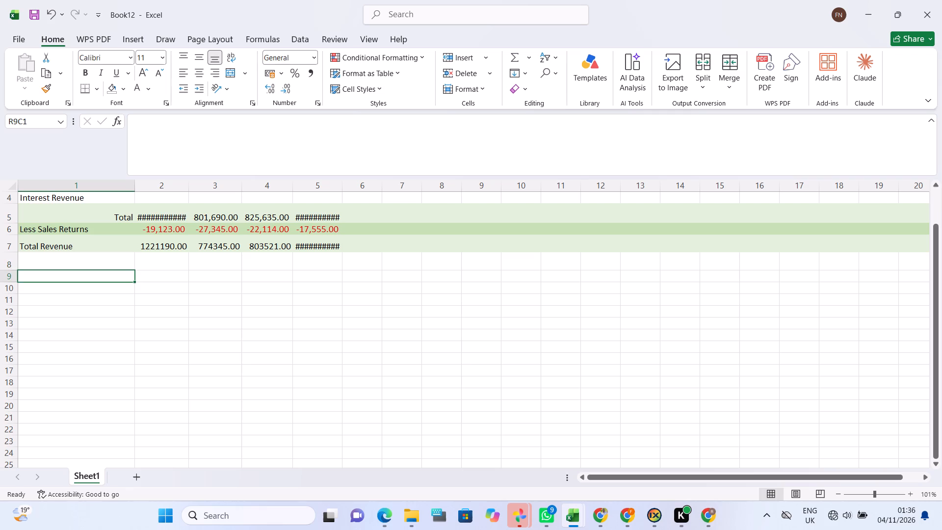
{"action": "type", "text": "co"}
{"action": "key", "text": "BackSpace"}
{"action": "key", "text": "BackSpace"}
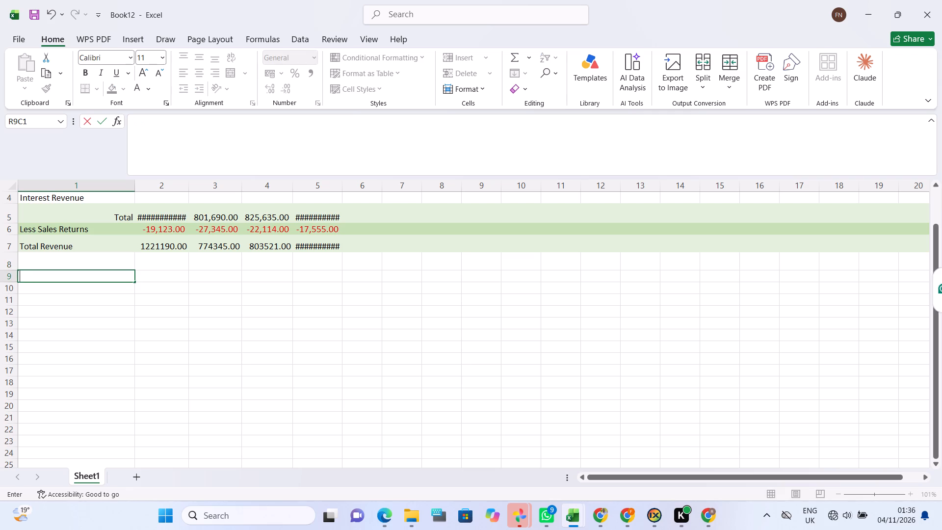
{"action": "key", "text": "c"}
{"action": "type", "text": "ost of"}
{"action": "key", "text": "space"}
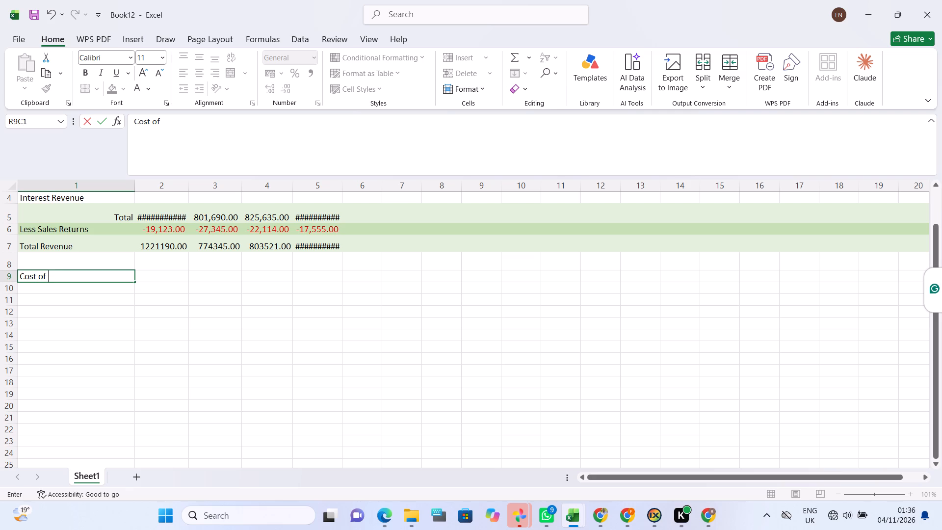
{"action": "type", "text": "oods"}
{"action": "key", "text": "space"}
{"action": "key", "text": "s"}
{"action": "type", "text": "ol"}
{"action": "key", "text": "d"}
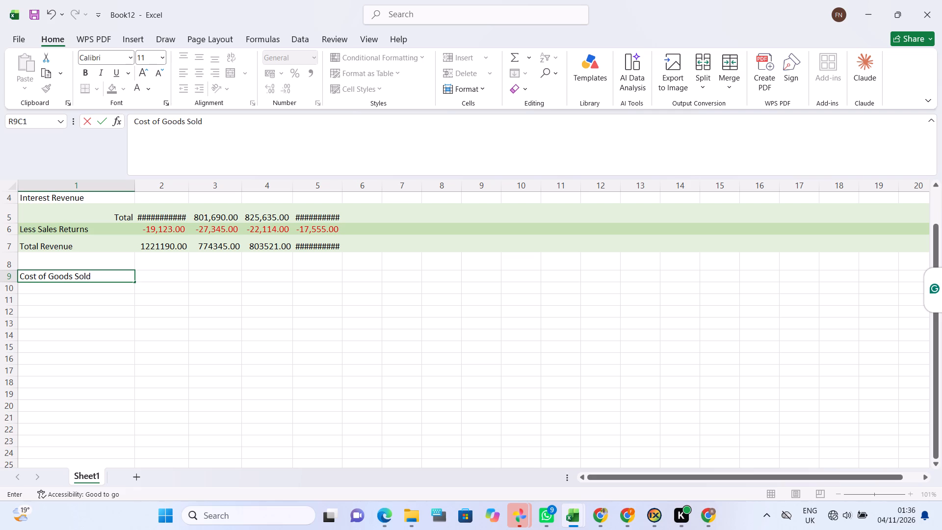
{"action": "key", "text": "shift+parenleft"}
{"action": "type", "text": "CO"}
{"action": "key", "text": "g"}
{"action": "key", "text": "s"}
{"action": "key", "text": "shift+question"}
{"action": "key", "text": "BackSpace"}
{"action": "key", "text": "shift+parenright"}
{"action": "left_click", "coordinate": [67, 287]}
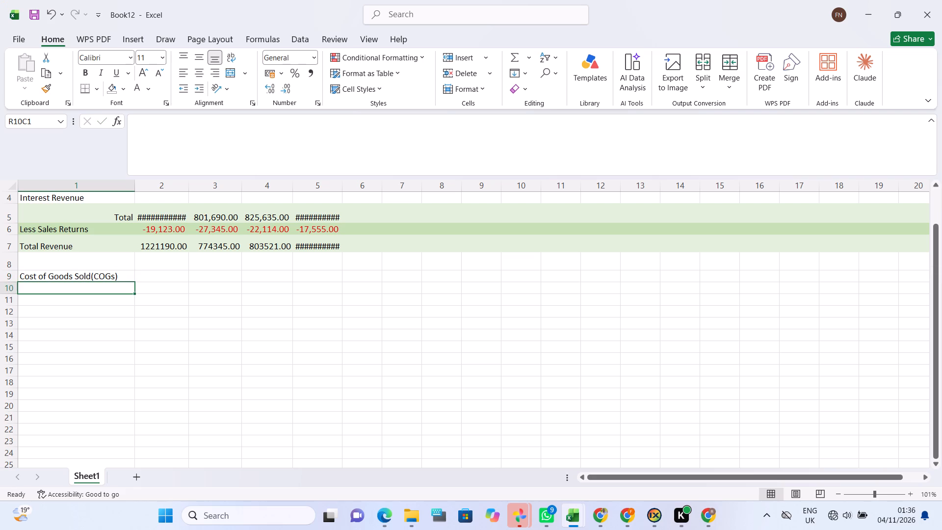
Fill the whole Cost of Goods Sold(COGs) row with the lightest grey background colour.
{"action": "right_click", "coordinate": [13, 279]}
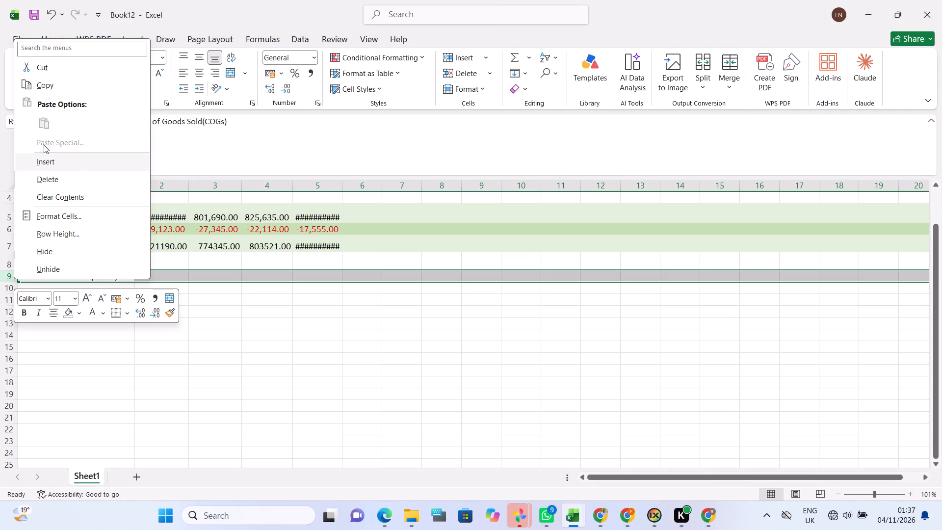
{"action": "left_click", "coordinate": [72, 214]}
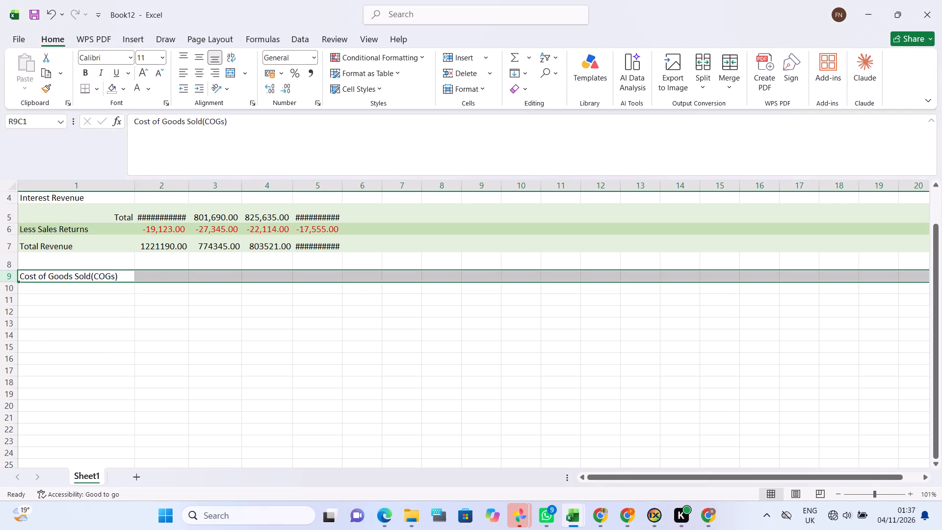
{"action": "left_click", "coordinate": [91, 141]}
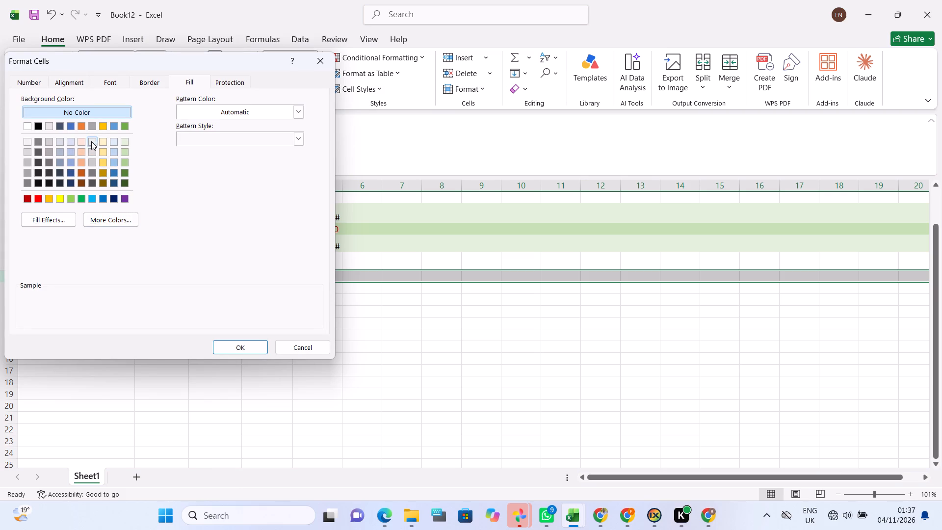
{"action": "left_click", "coordinate": [225, 348]}
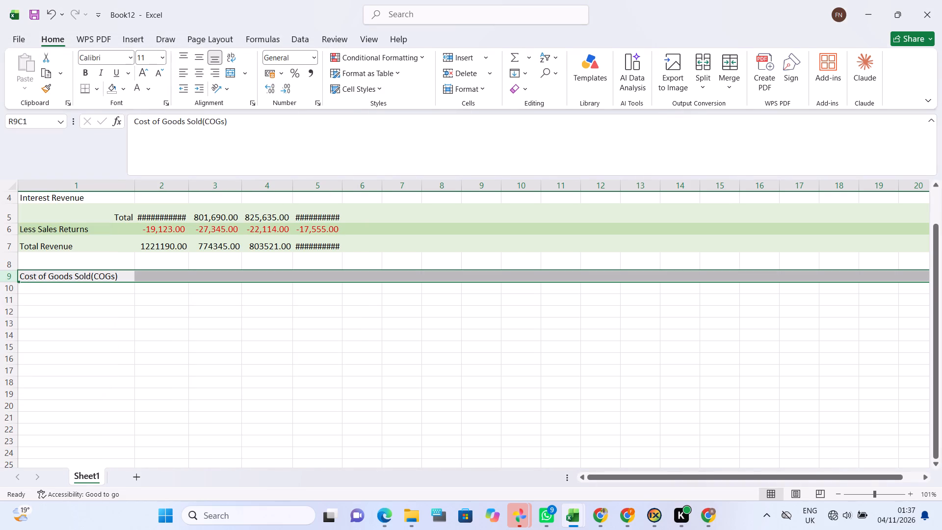
Increase the height of the Cost of Goods Sold(COGs) row to about 23.4.
{"action": "left_click_drag", "start_coordinate": [15, 282], "coordinate": [16, 289]}
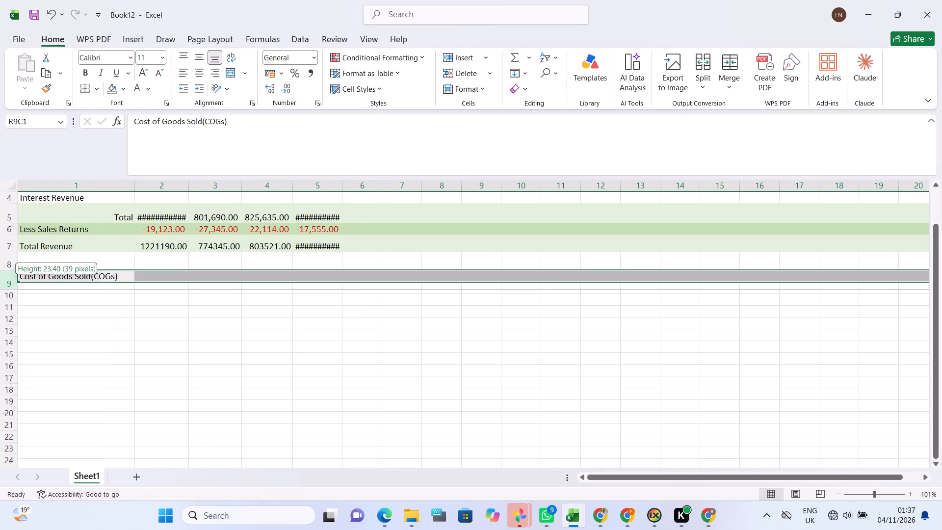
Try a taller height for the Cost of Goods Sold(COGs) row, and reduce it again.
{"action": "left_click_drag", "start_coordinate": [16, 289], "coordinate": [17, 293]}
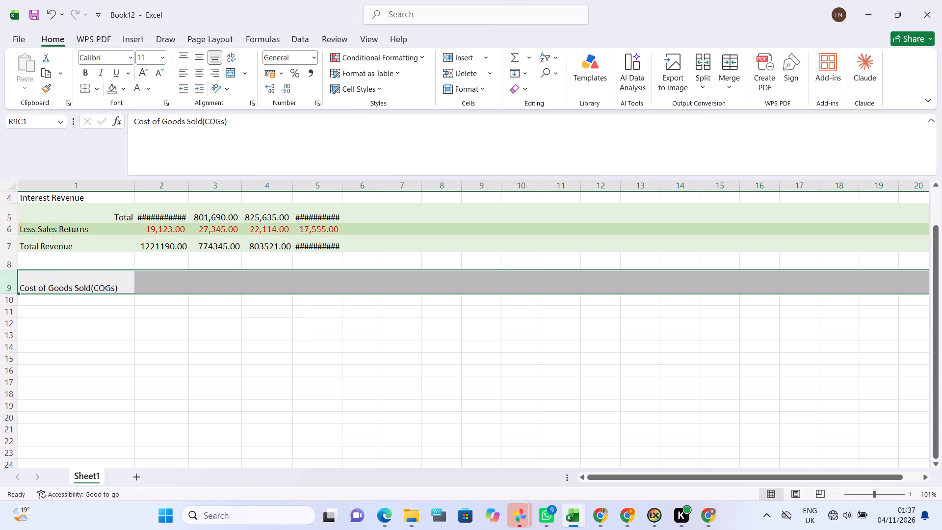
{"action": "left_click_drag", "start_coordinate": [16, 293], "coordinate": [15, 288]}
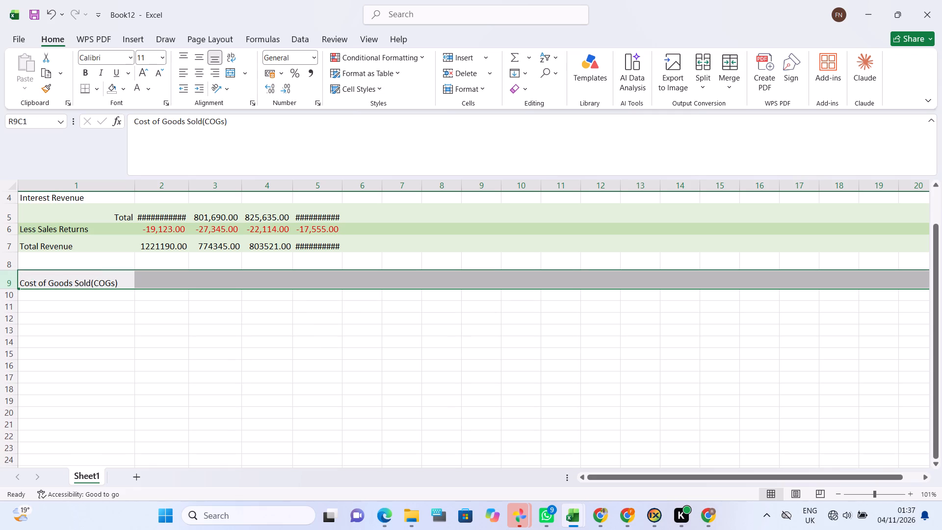
Enter the label "Materials and Supplies" in the first column of row 10, beneath the Cost of Goods Sold(COGs) heading.
{"action": "double_click", "coordinate": [64, 297]}
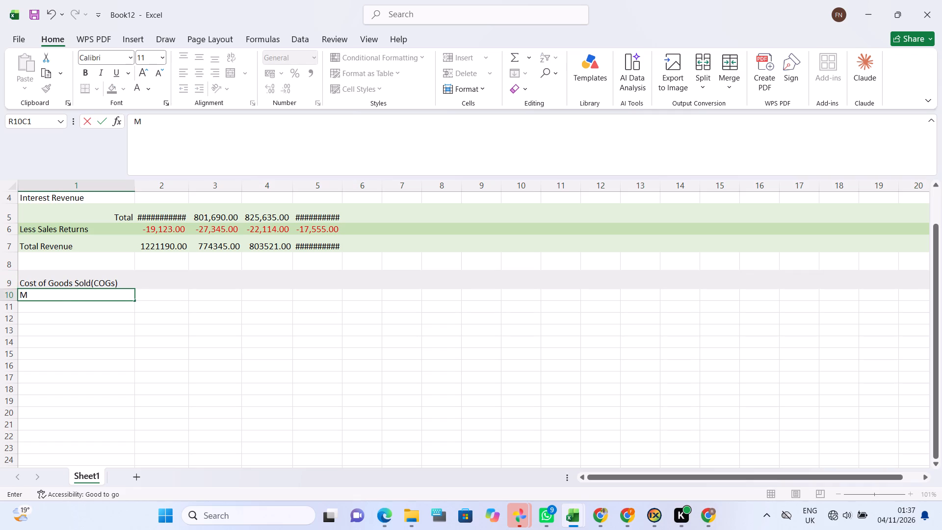
{"action": "type", "text": "ateri"}
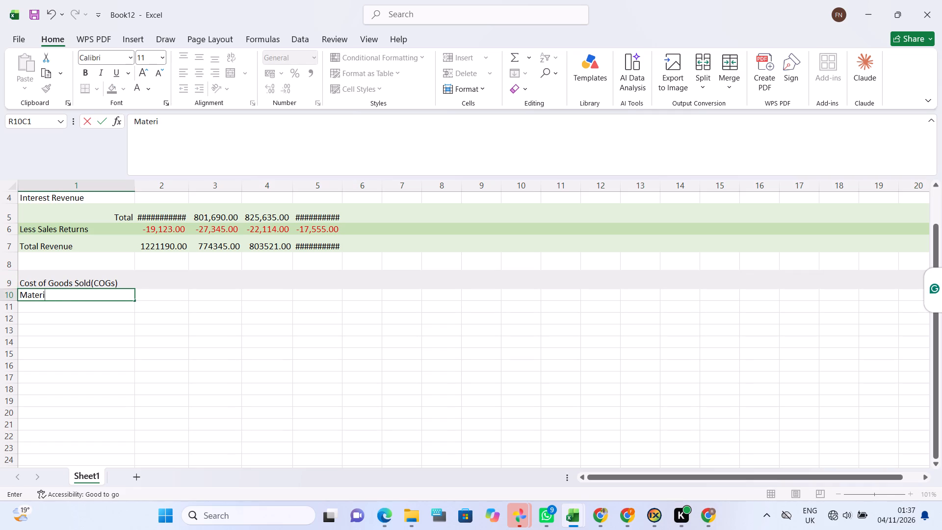
{"action": "type", "text": "al"}
{"action": "type", "text": "s a"}
{"action": "type", "text": "nd"}
{"action": "key", "text": "space"}
{"action": "type", "text": "upplies"}
{"action": "key", "text": "space"}
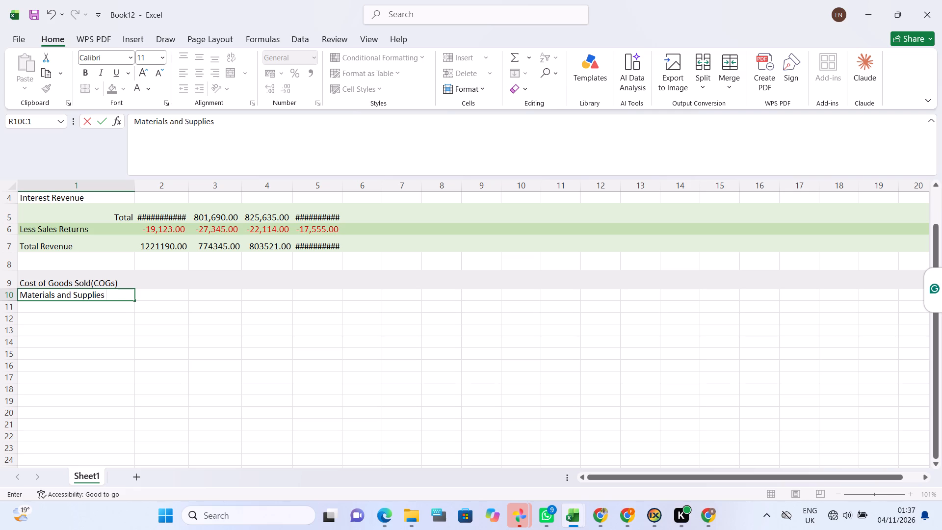
{"action": "key", "text": "Return"}
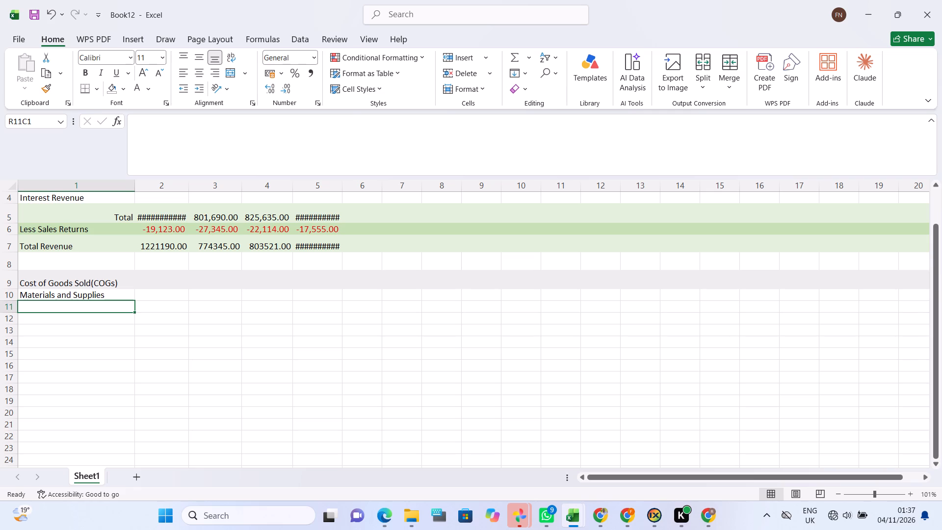
Enter the label "Subcontractor Services" in the first column of row 11, correcting any misspelling.
{"action": "type", "text": "ubc"}
{"action": "type", "text": "ontractor"}
{"action": "key", "text": "space"}
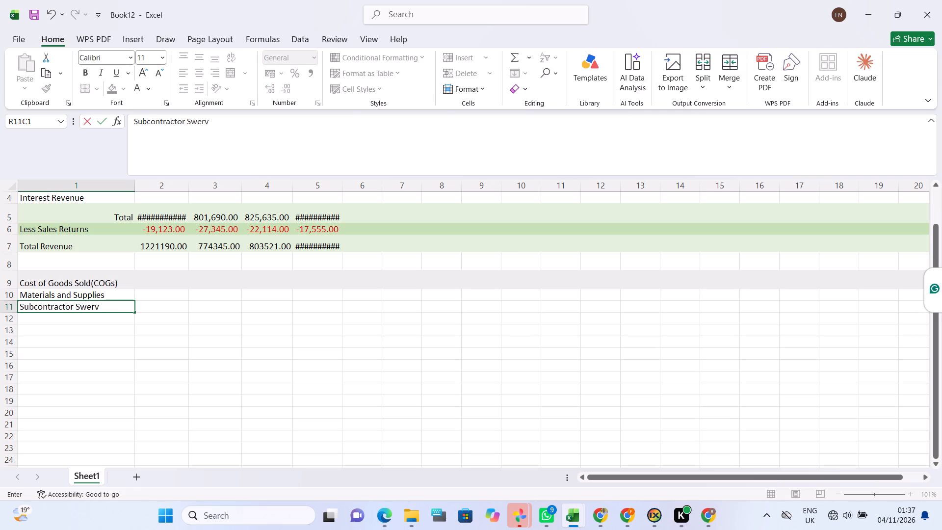
{"action": "key", "text": "Return"}
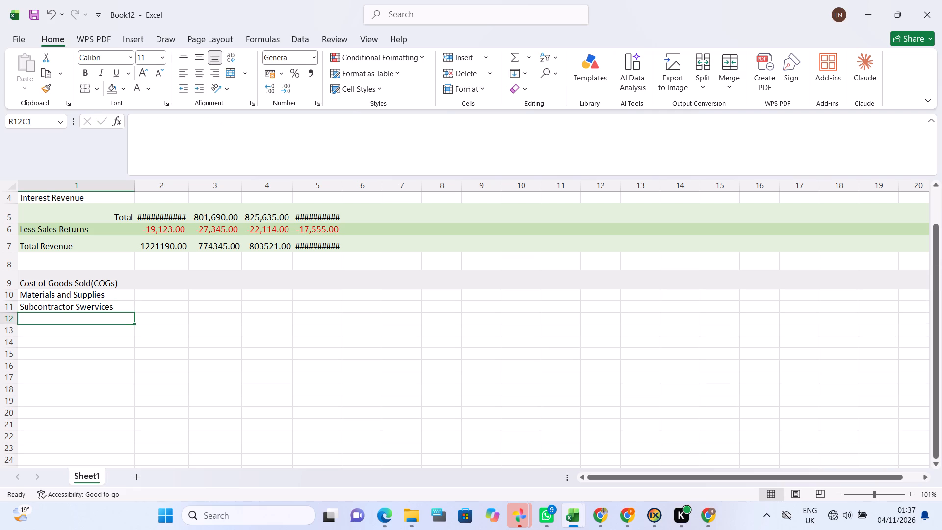
{"action": "left_click", "coordinate": [83, 306]}
{"action": "double_click", "coordinate": [85, 308]}
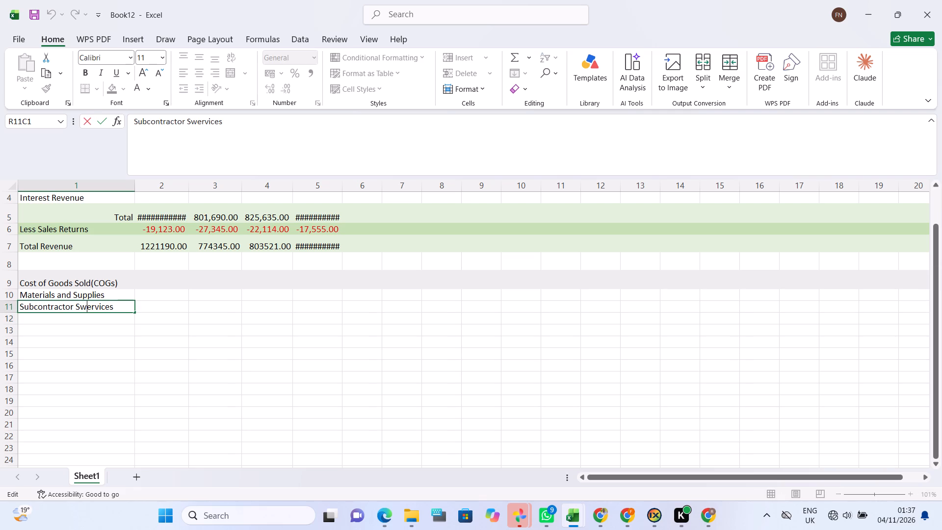
{"action": "key", "text": "BackSpace"}
Enter the label "Shipping and Delivery" in the first column of row 12.
{"action": "left_click", "coordinate": [77, 318]}
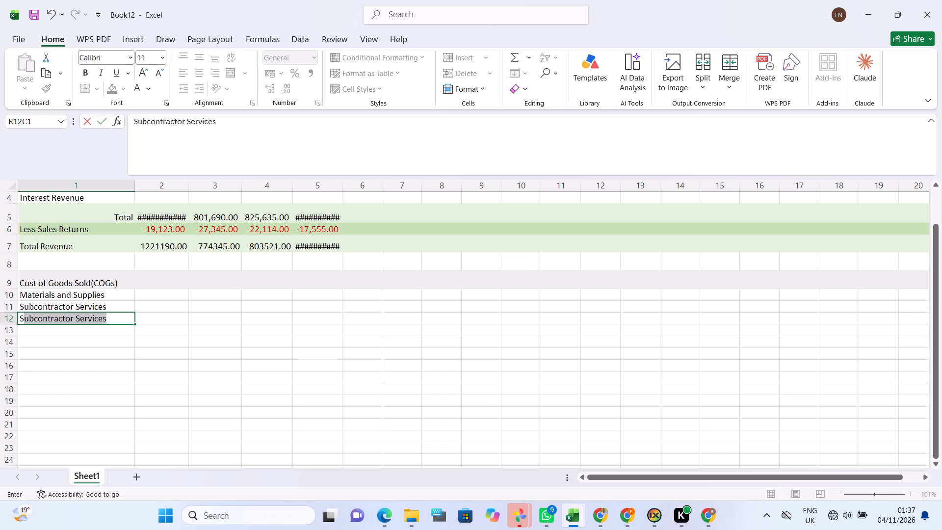
{"action": "type", "text": "hipping and"}
{"action": "key", "text": "space"}
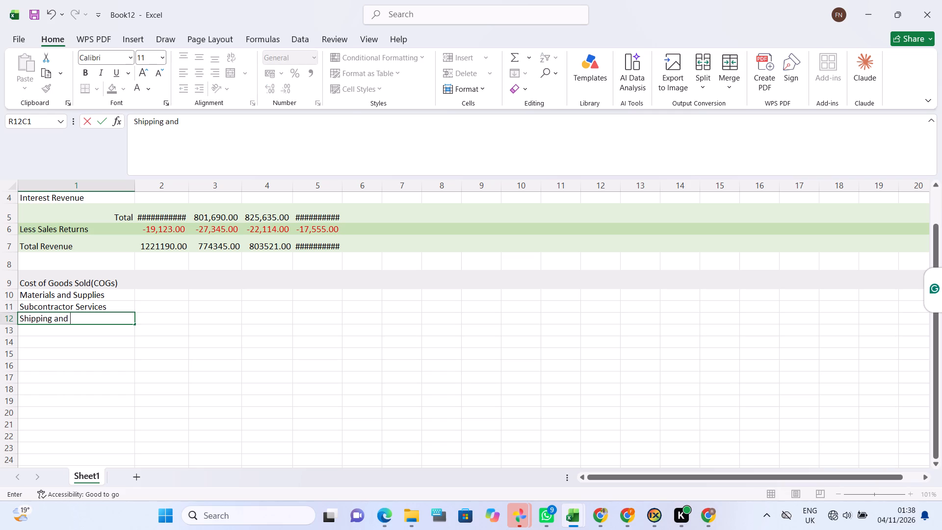
{"action": "type", "text": "elivery"}
{"action": "key", "text": "Return"}
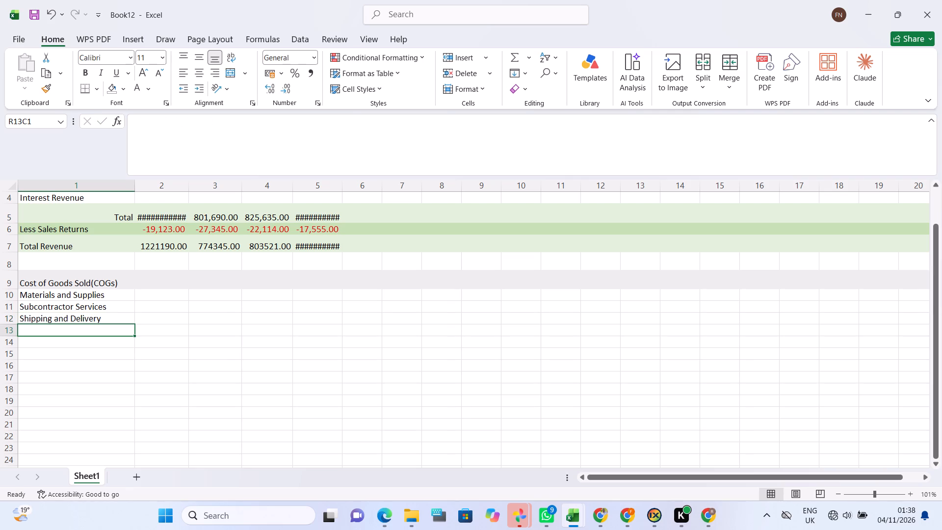
Enter the Q1 costs: 52000 for Materials and Supplies, 37000 for Subcontractor Services and 8000 for Shipping and Delivery.
{"action": "left_click", "coordinate": [163, 288]}
{"action": "scroll", "coordinate": [163, 288], "scroll_direction": "up", "scroll_amount": 2}
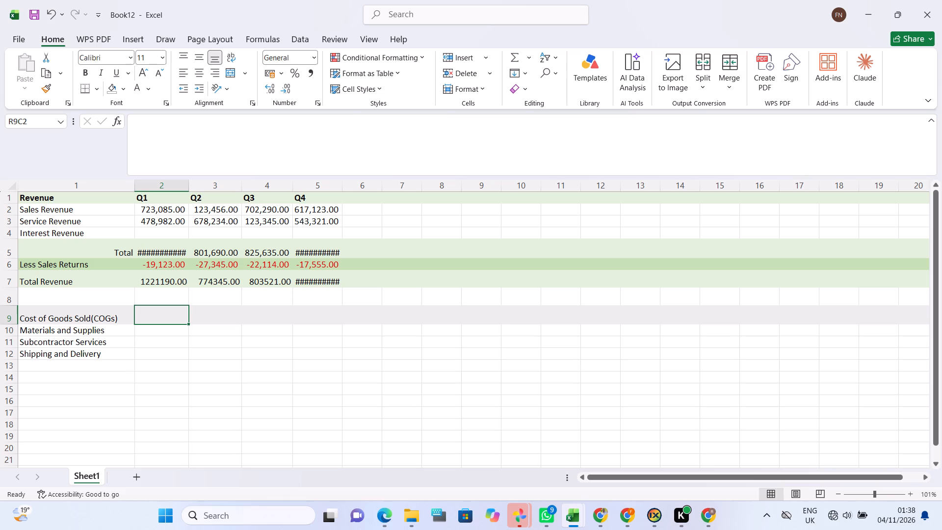
{"action": "left_click", "coordinate": [152, 334]}
{"action": "type", "text": "52000"}
{"action": "key", "text": "Return"}
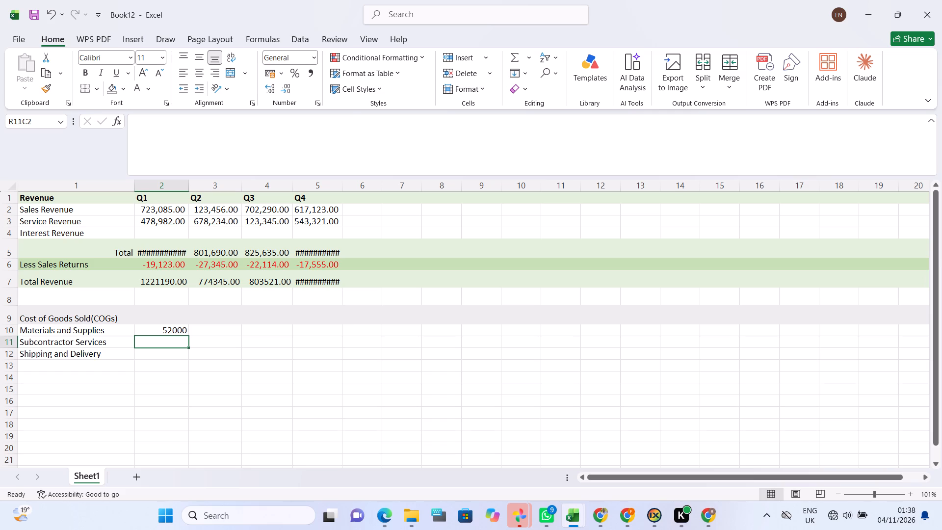
{"action": "type", "text": "37"}
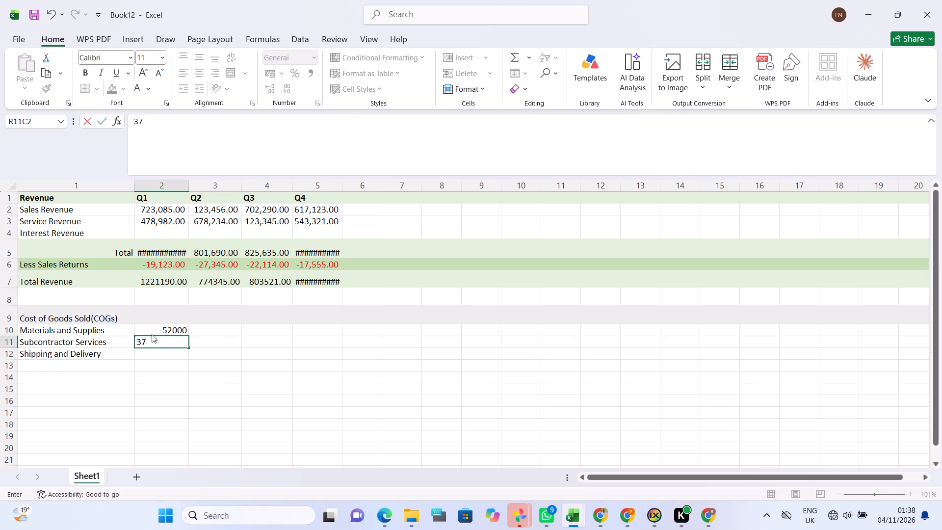
{"action": "type", "text": "000"}
{"action": "key", "text": "Return"}
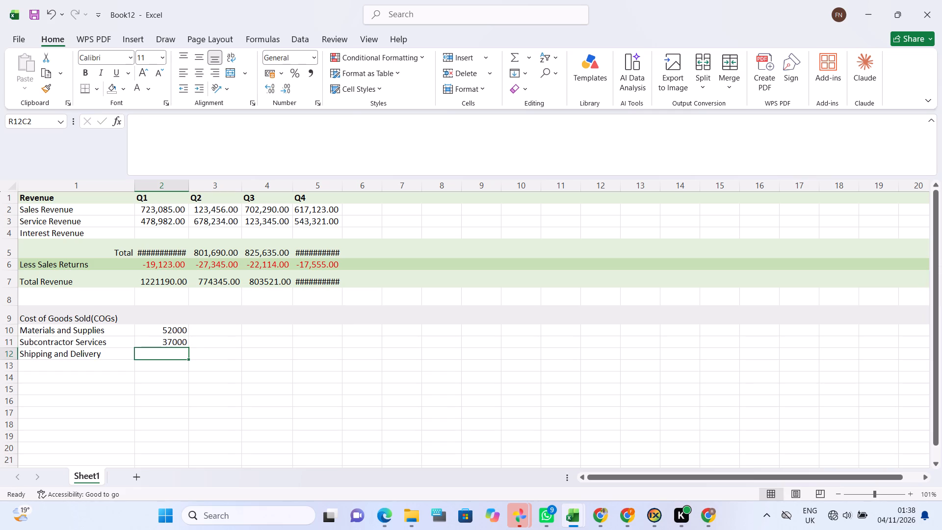
{"action": "type", "text": "8000"}
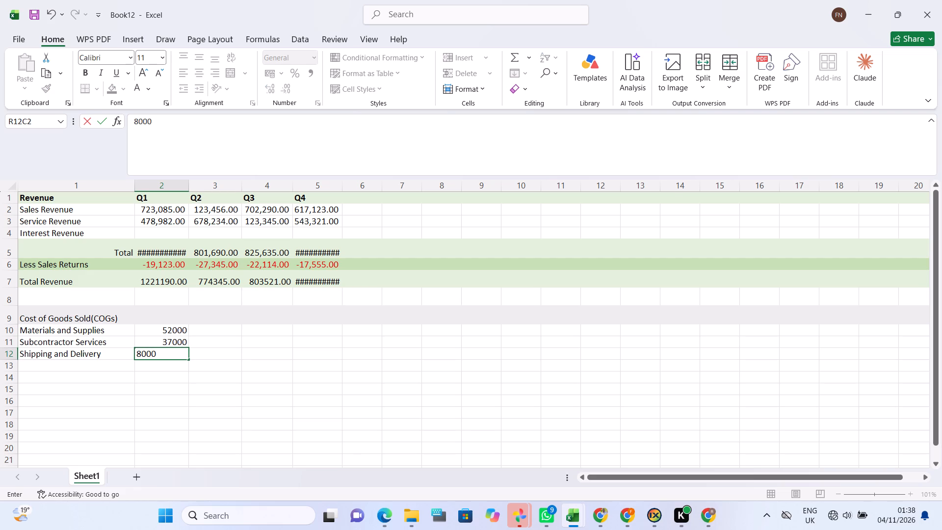
{"action": "key", "text": "Return"}
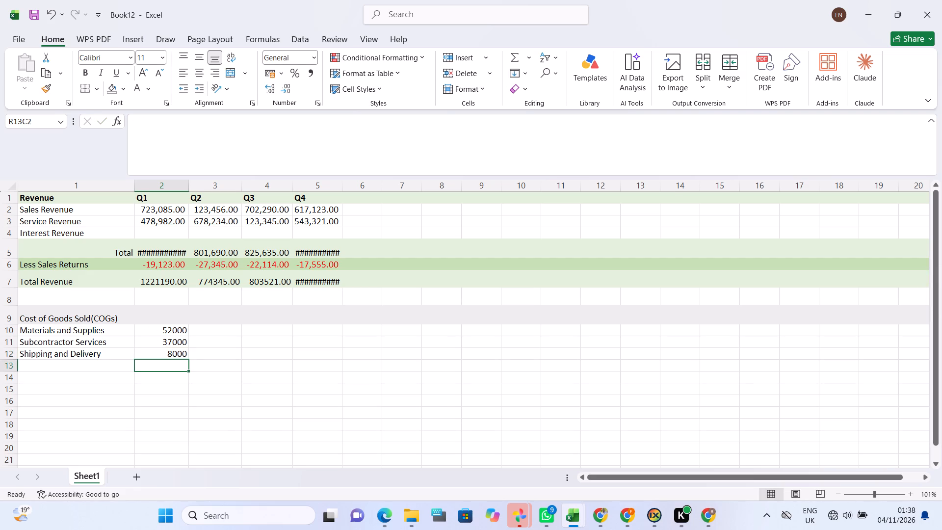
Enter the Q2 costs: 44000 for Materials and Supplies, 39000 for Subcontractor Services and 6500 for Shipping and Delivery.
{"action": "left_click", "coordinate": [202, 330]}
{"action": "type", "text": "44000"}
{"action": "key", "text": "Return"}
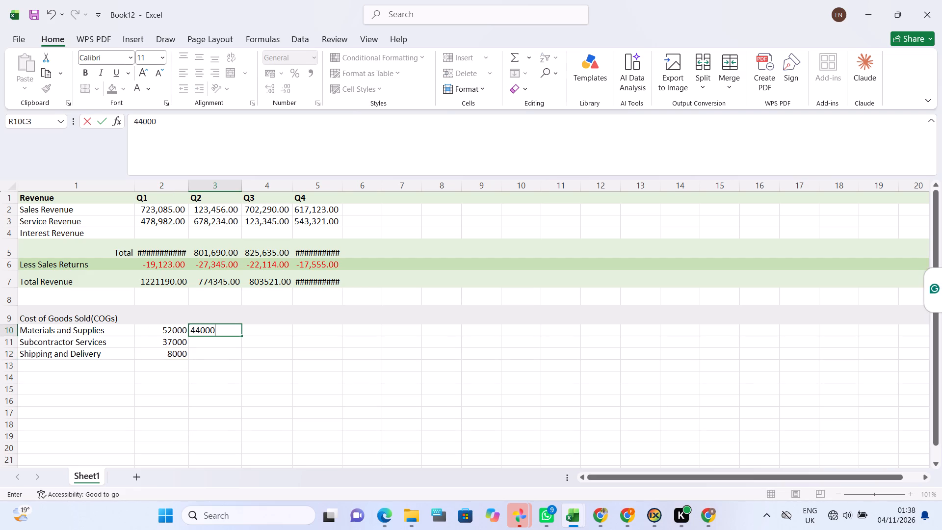
{"action": "type", "text": "39000"}
{"action": "key", "text": "Return"}
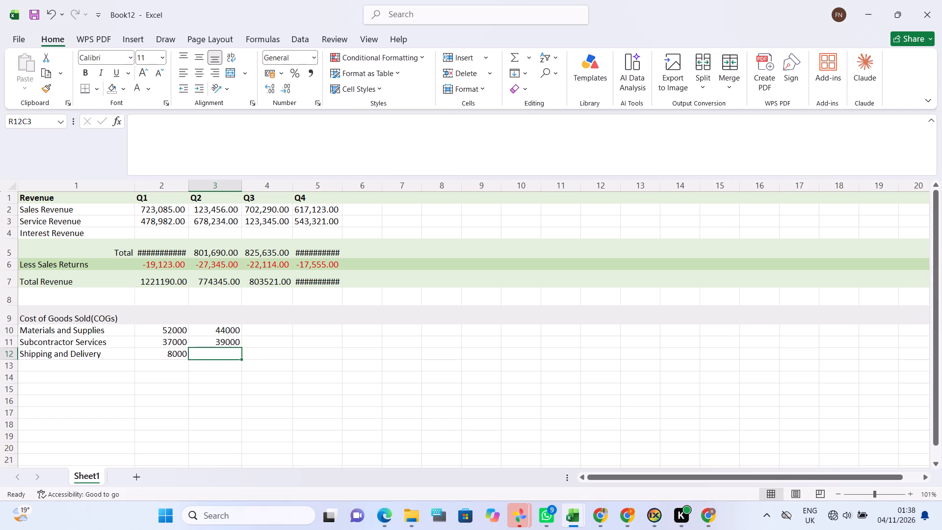
{"action": "type", "text": "6500"}
{"action": "key", "text": "Return"}
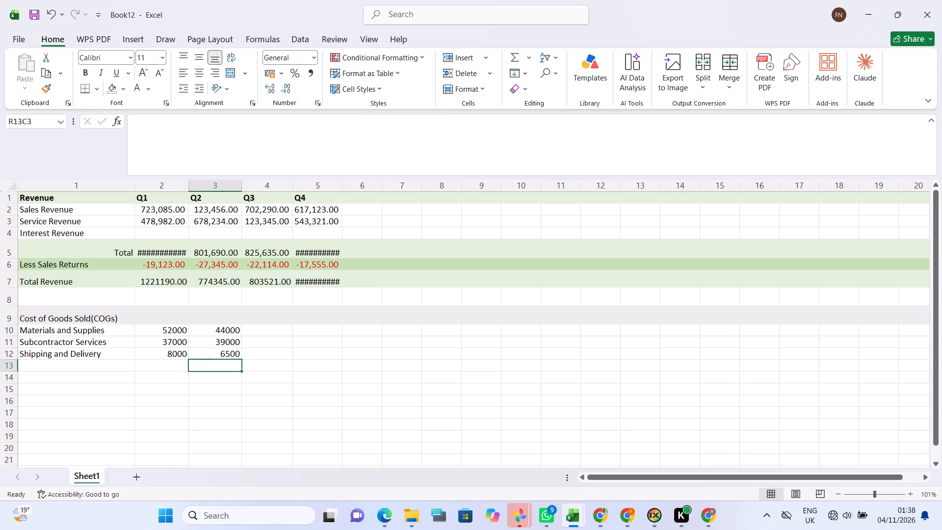
Enter the Q3 costs: 50000 for Materials and Supplies, 38000 for Subcontractor Services and 7200 for Shipping and Delivery.
{"action": "left_click", "coordinate": [244, 328]}
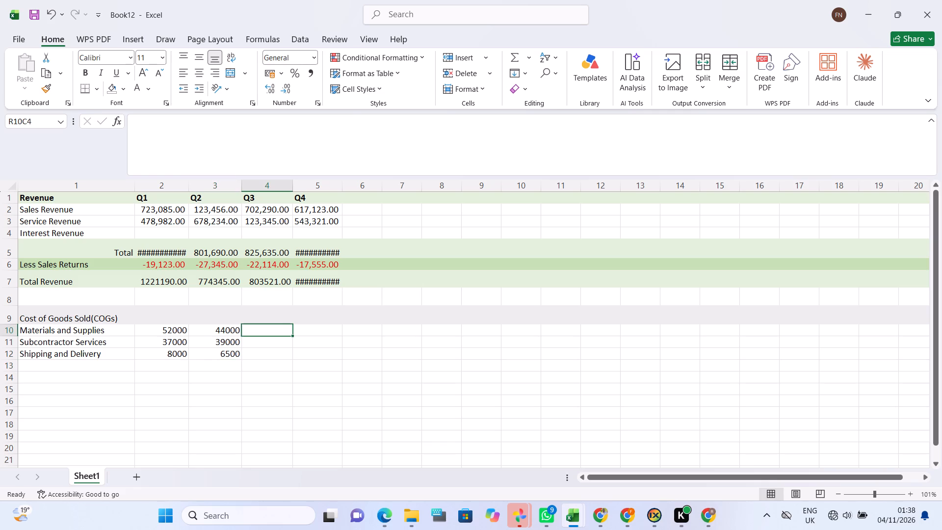
{"action": "type", "text": "50000"}
{"action": "key", "text": "numbersign"}
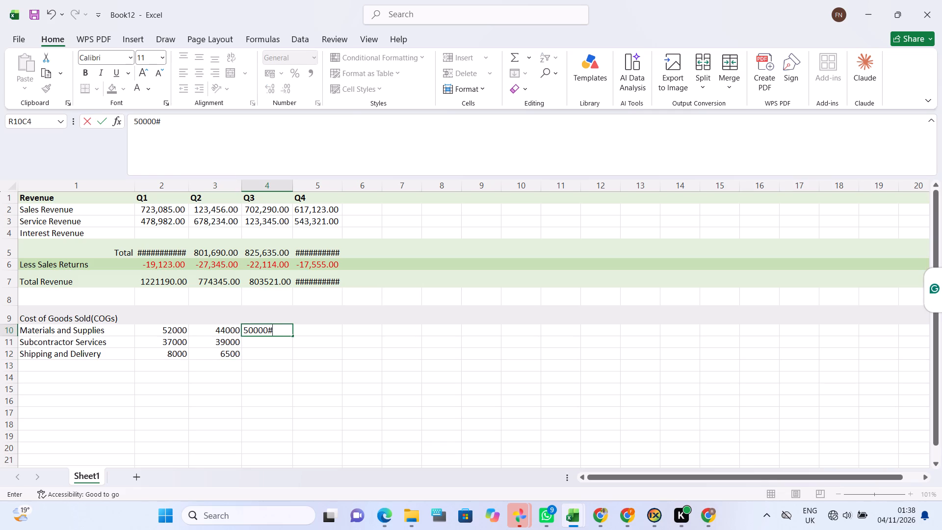
{"action": "key", "text": "BackSpace"}
{"action": "key", "text": "Return"}
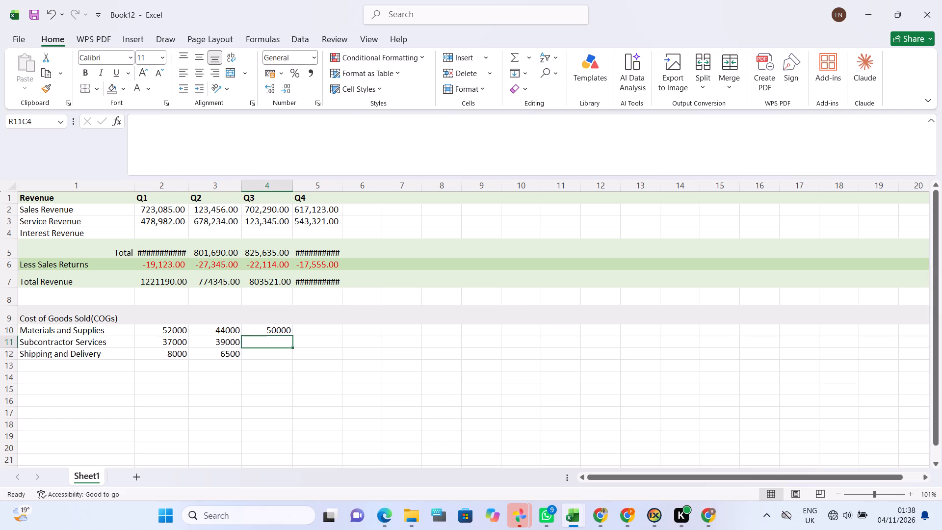
{"action": "type", "text": "38000"}
{"action": "key", "text": "Return"}
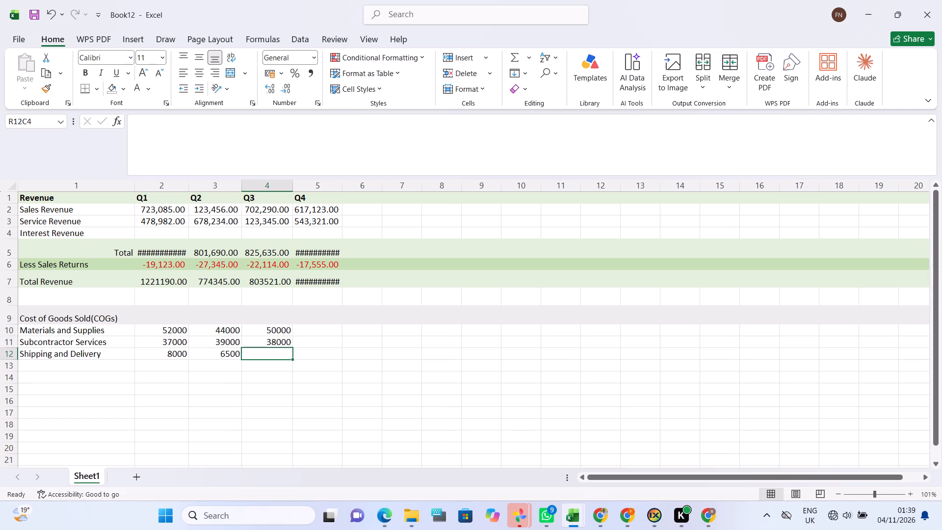
{"action": "key", "text": "7"}
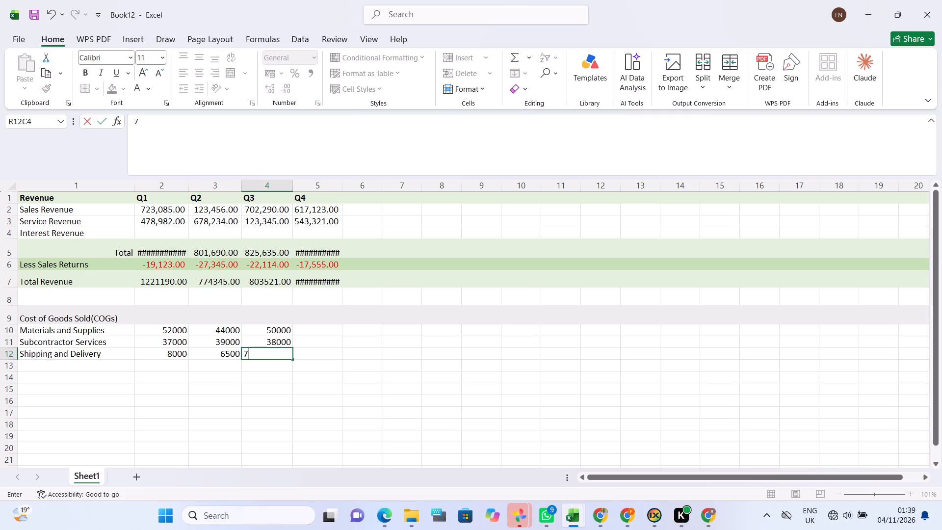
{"action": "type", "text": "200"}
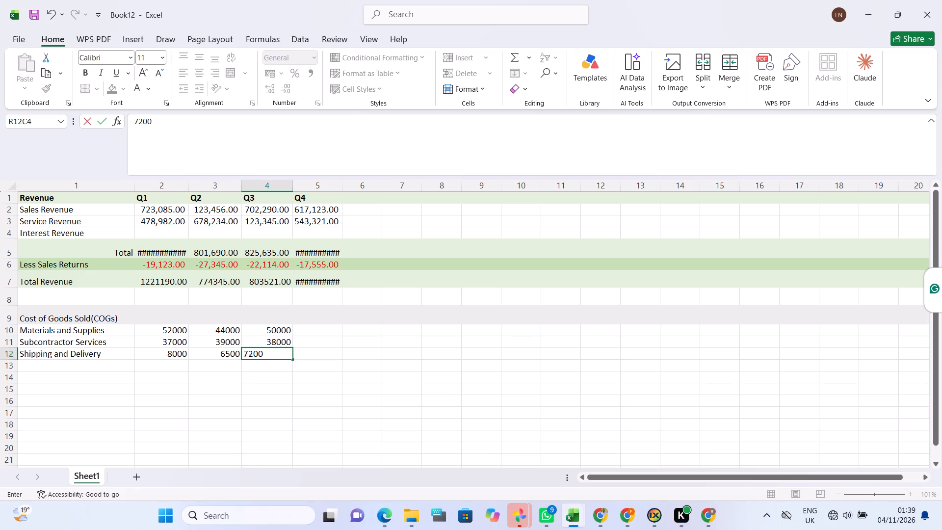
{"action": "key", "text": "Return"}
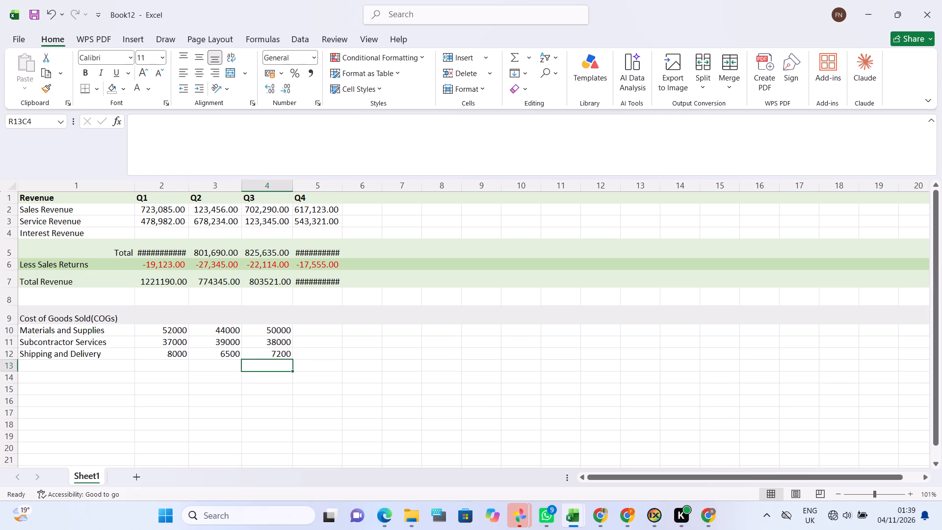
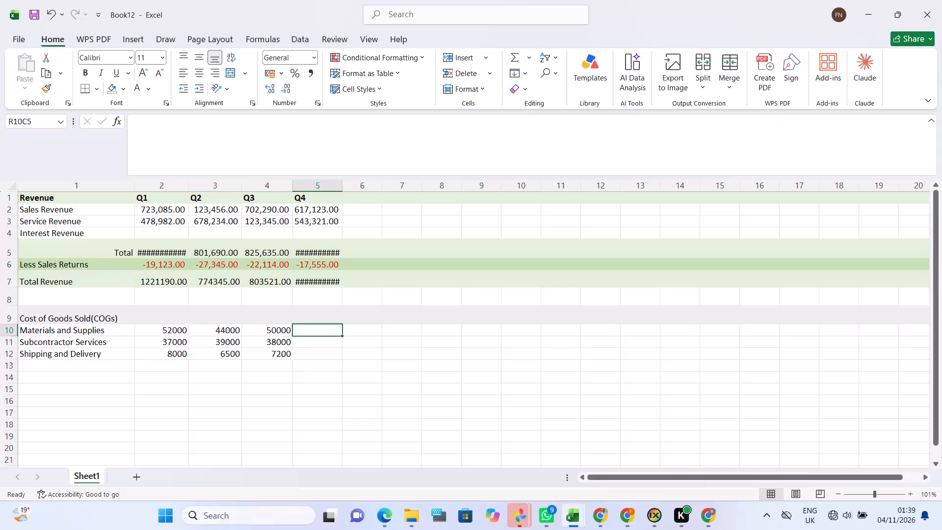
Enter the Q4 costs: 48000 for Materials and Supplies, 42000 for Subcontractor Services and 6900 for Shipping and Delivery.
{"action": "type", "text": "48000"}
{"action": "key", "text": "Return"}
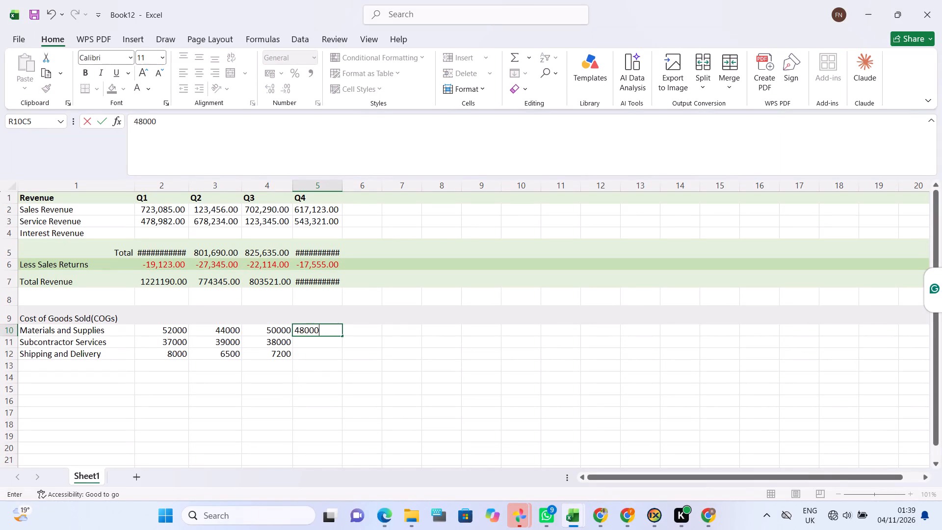
{"action": "type", "text": "42000"}
{"action": "key", "text": "Return"}
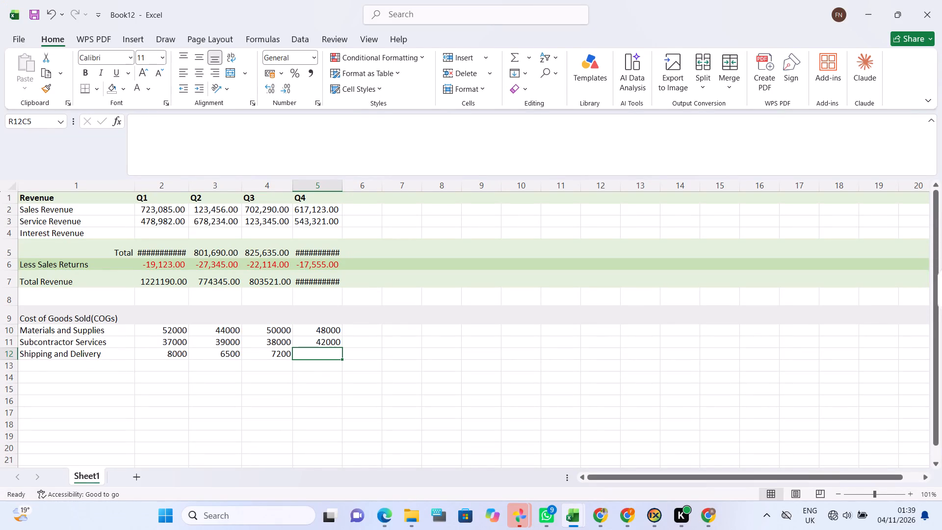
{"action": "type", "text": "6900"}
{"action": "key", "text": "Return"}
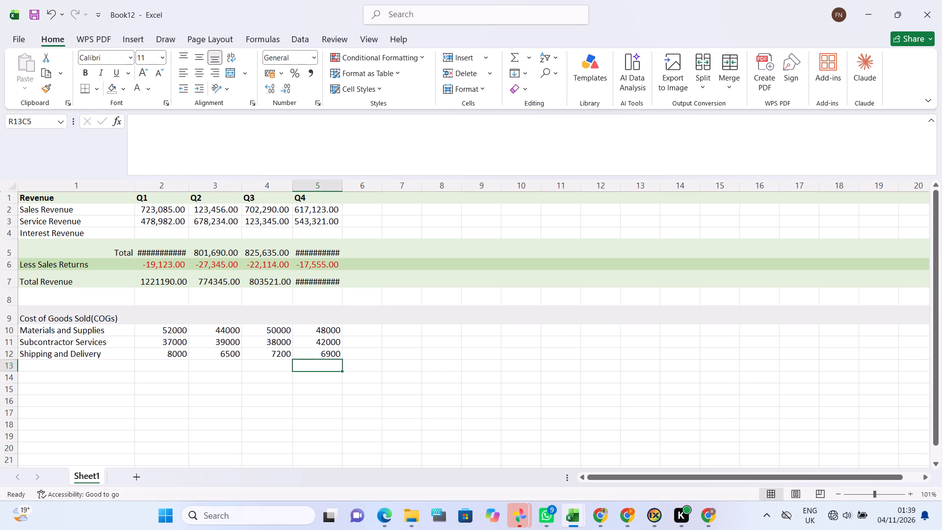
Enter the label "Total COGs" in the first column of row 13.
{"action": "left_click", "coordinate": [113, 369]}
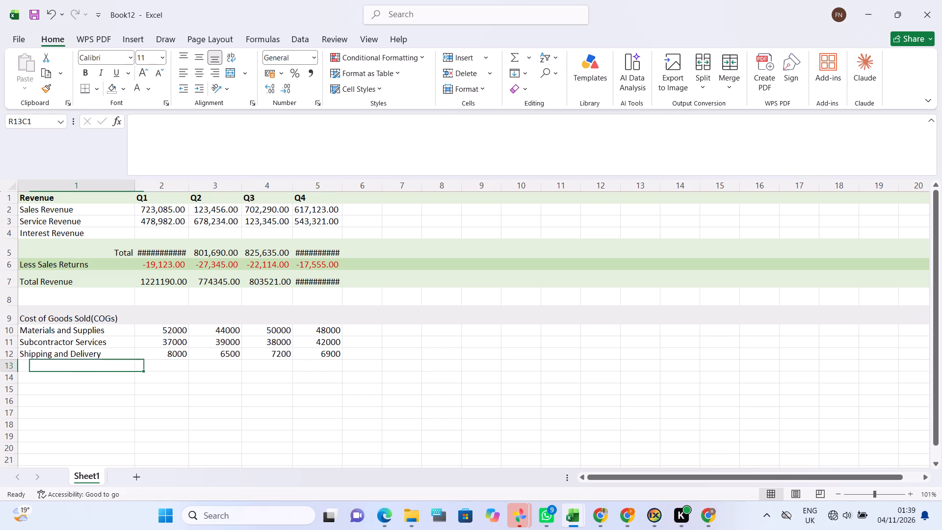
{"action": "type", "text": "otal"}
{"action": "key", "text": "space"}
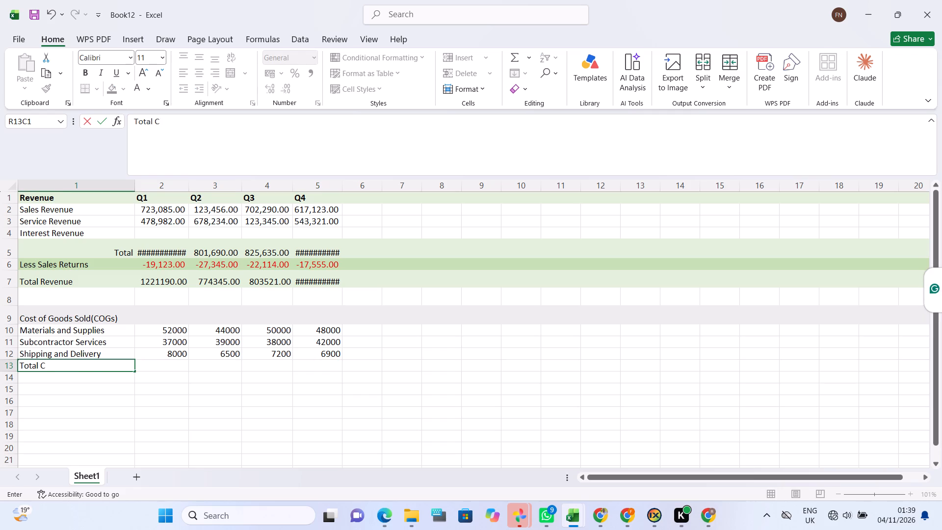
{"action": "key", "text": "s"}
Fill the entire Total COGs row with the same light grey as the Cost of Goods Sold heading row.
{"action": "right_click", "coordinate": [14, 367]}
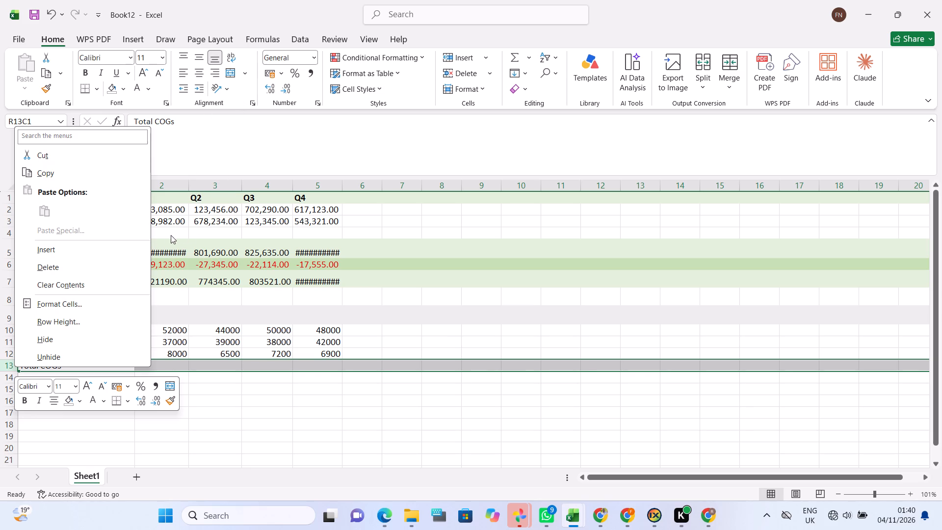
{"action": "left_click", "coordinate": [78, 306]}
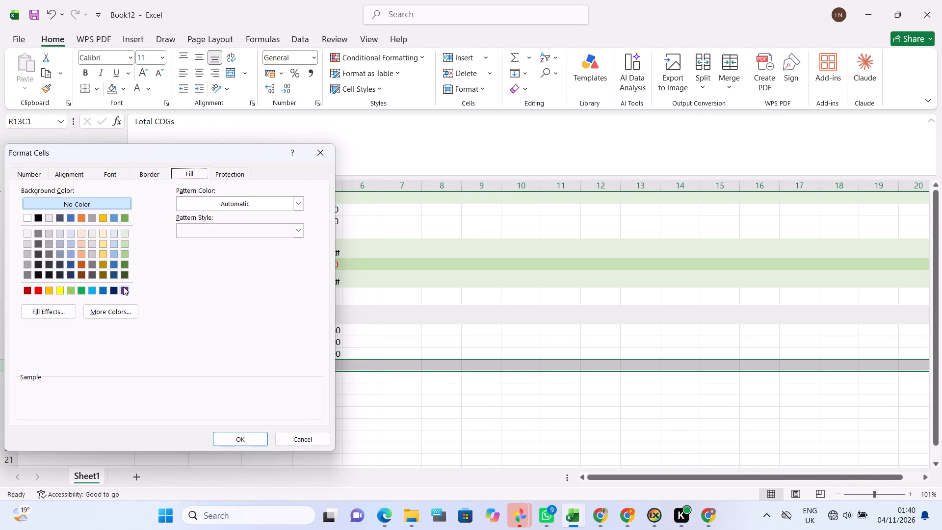
{"action": "left_click", "coordinate": [96, 232]}
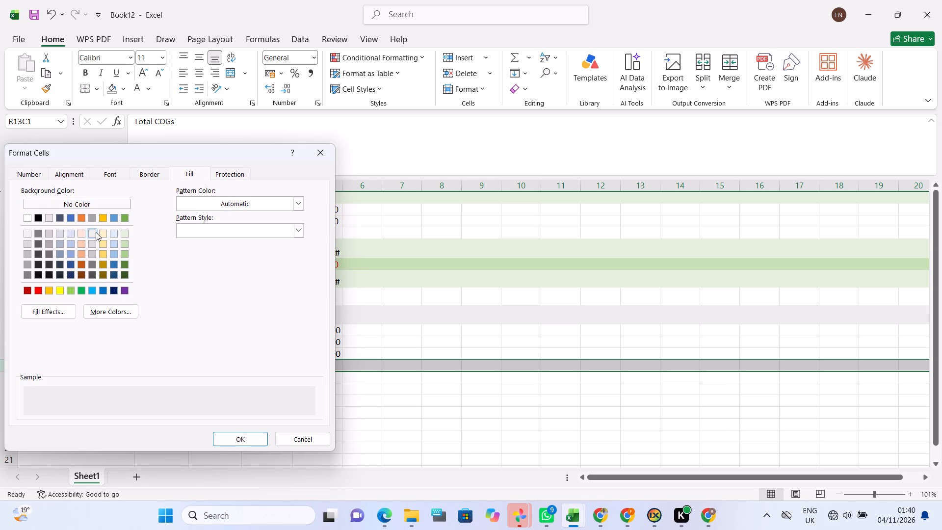
{"action": "left_click", "coordinate": [224, 434]}
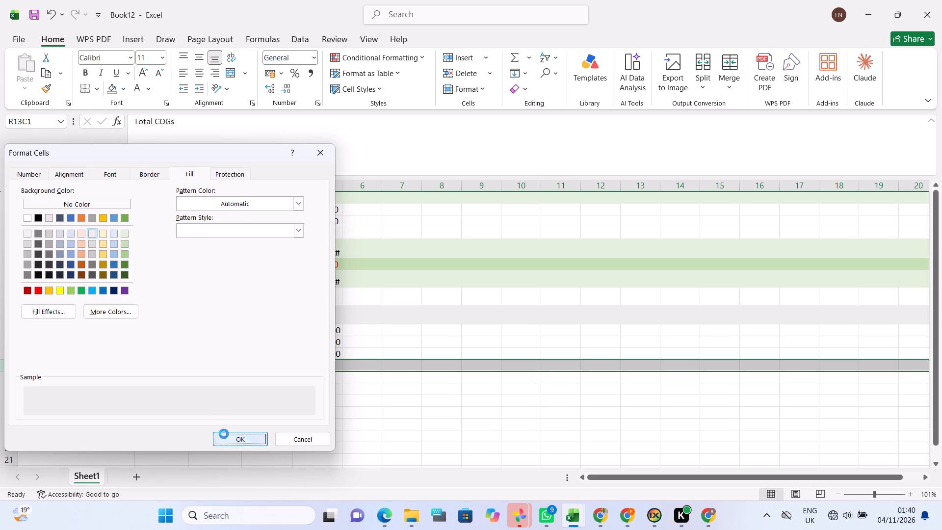
{"action": "left_click", "coordinate": [167, 373]}
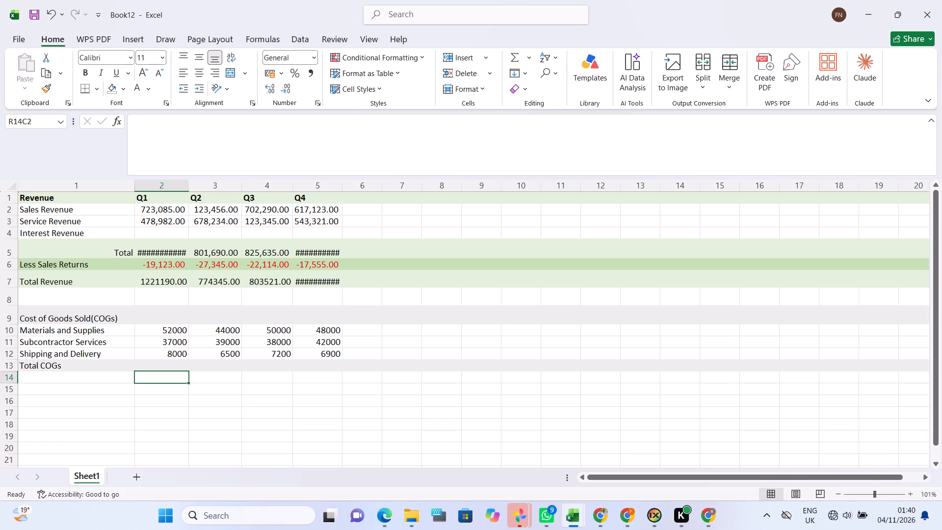
Increase the height of the Total COGs row to about one and a half times a standard row.
{"action": "left_click_drag", "start_coordinate": [15, 371], "coordinate": [15, 374]}
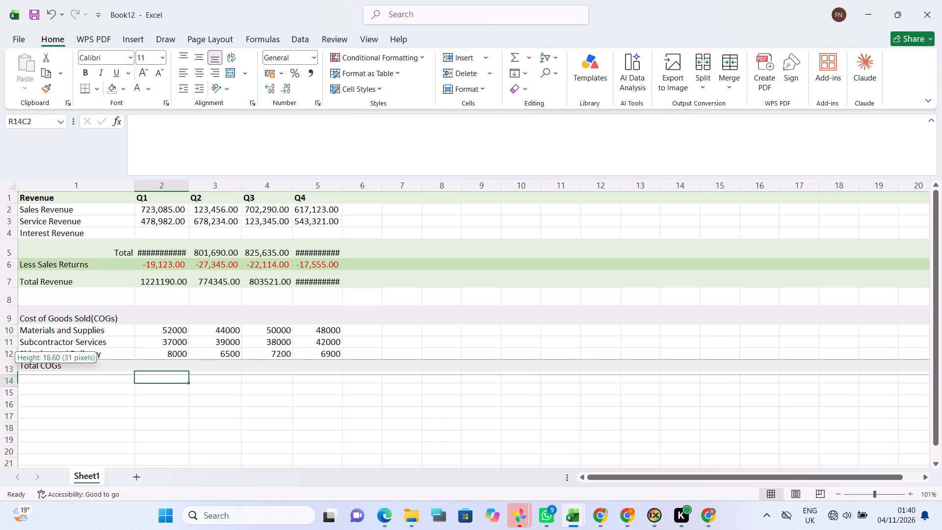
{"action": "left_click_drag", "start_coordinate": [15, 374], "coordinate": [15, 377]}
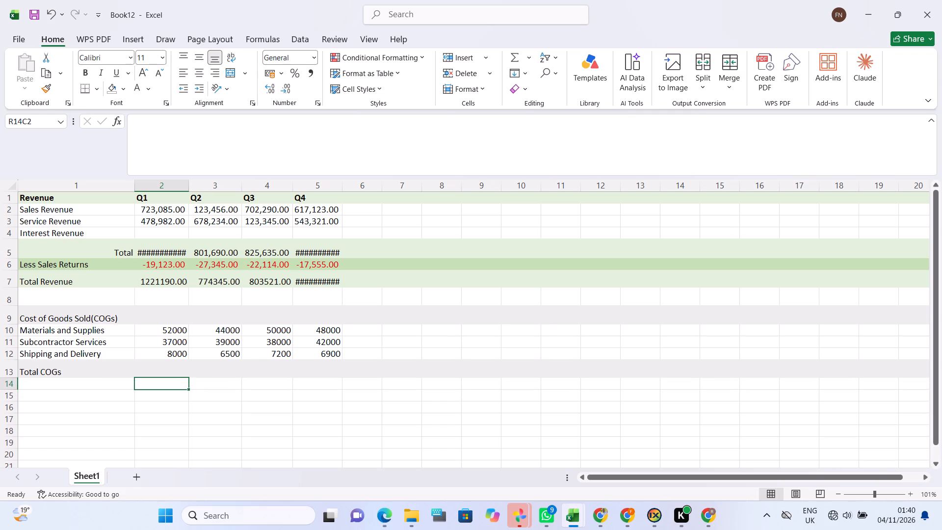
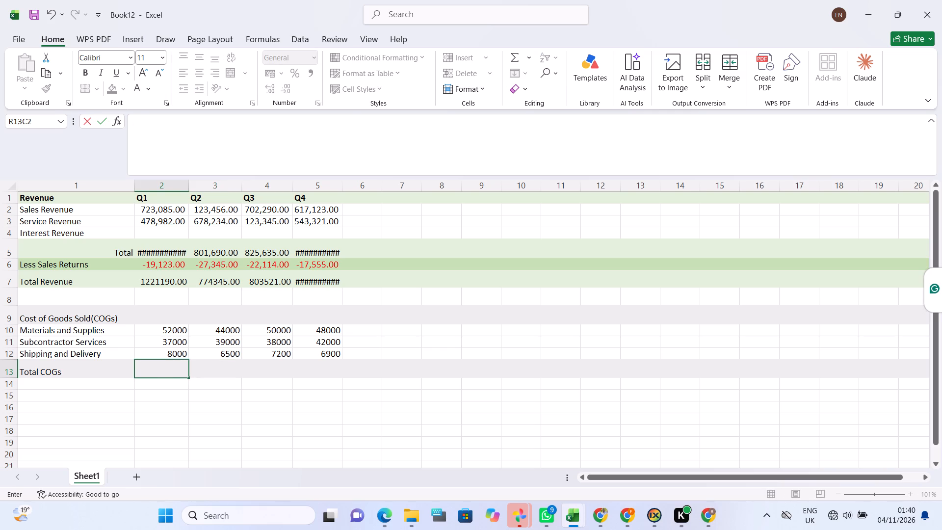
Complete the Q1 Total COGs formula by adding the Q1 Materials and Supplies, Subcontractor Services and Shipping and Delivery cells.
{"action": "left_click", "coordinate": [171, 333]}
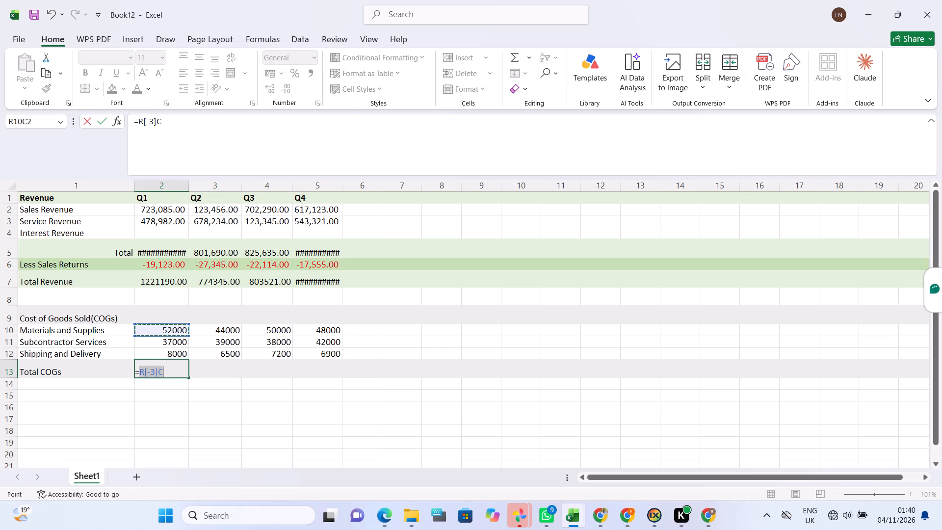
{"action": "key", "text": "shift+plus"}
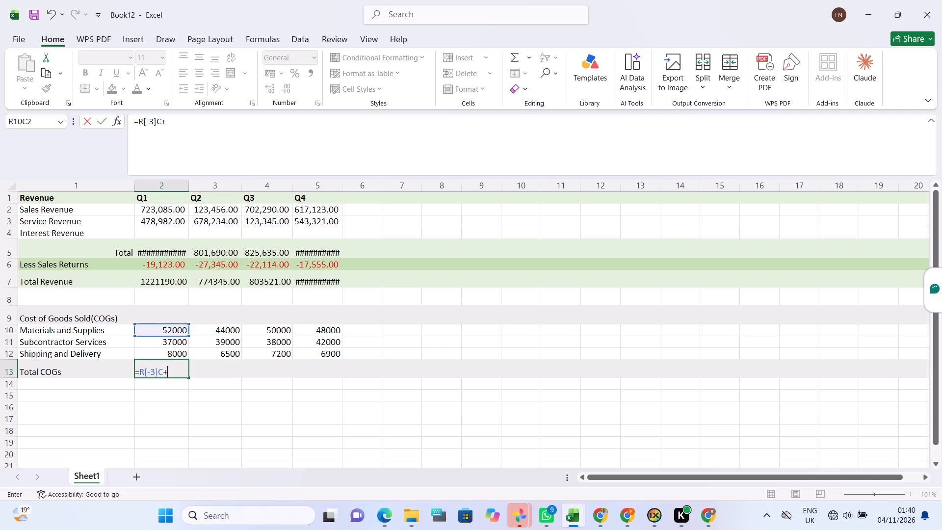
{"action": "left_click", "coordinate": [171, 344]}
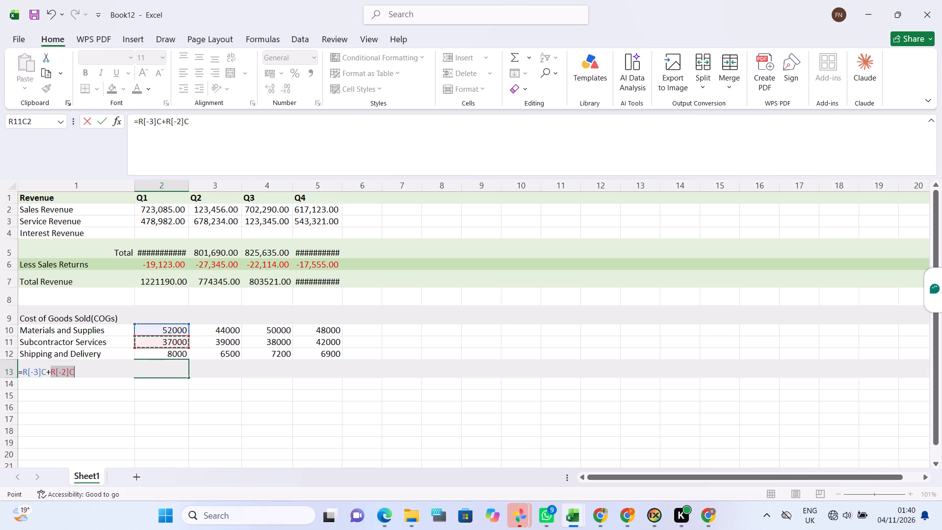
{"action": "key", "text": "shift+plus"}
{"action": "left_click", "coordinate": [168, 356]}
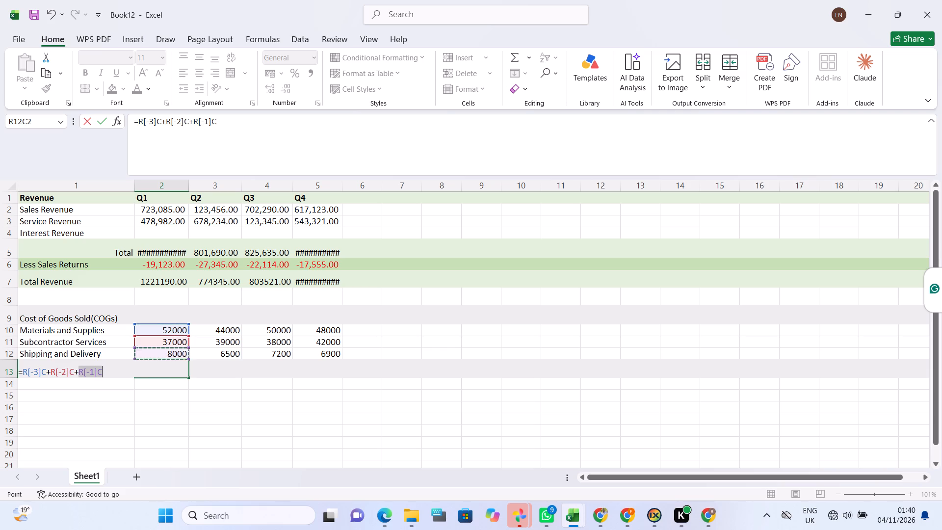
{"action": "key", "text": "Return"}
Enter a Q2 Total COGs formula adding the Q2 Materials and Supplies, Subcontractor Services and Shipping and Delivery cells.
{"action": "left_click", "coordinate": [222, 369]}
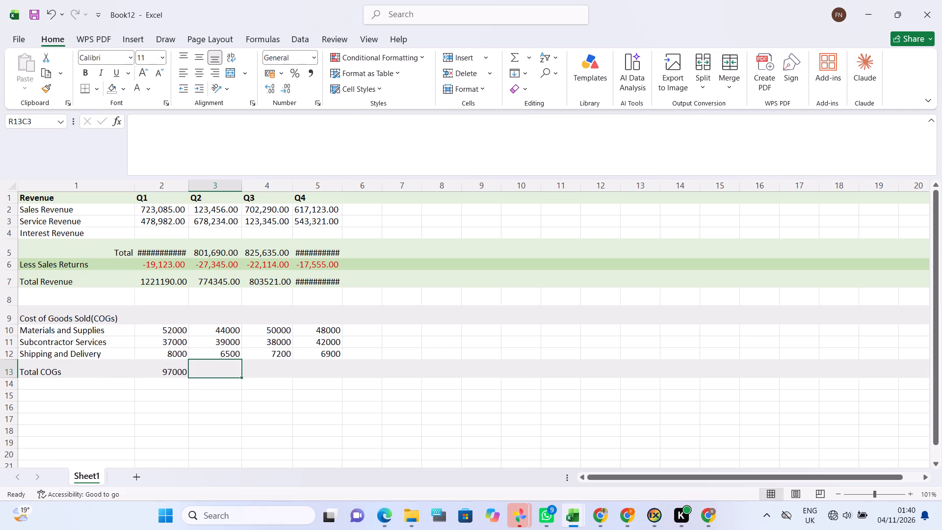
{"action": "key", "text": "equal"}
{"action": "left_click", "coordinate": [220, 329]}
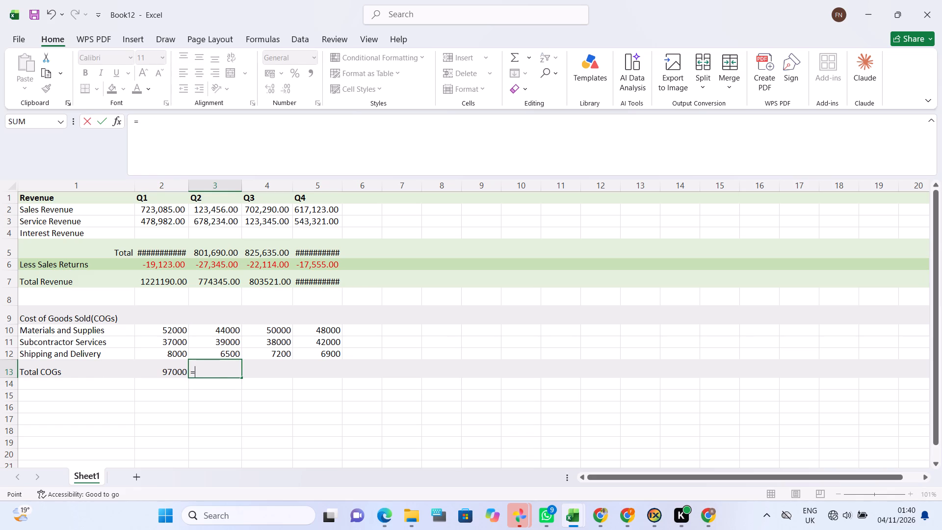
{"action": "key", "text": "shift+plus"}
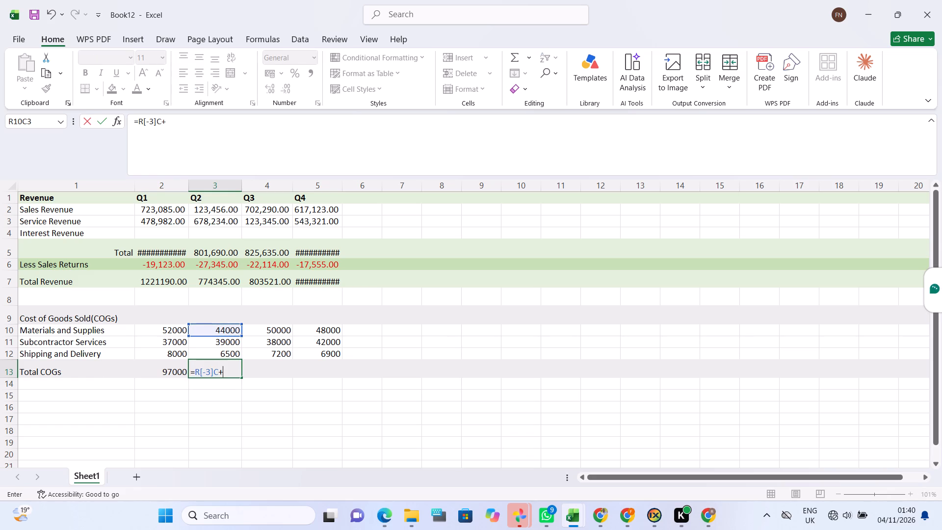
{"action": "left_click", "coordinate": [226, 344]}
{"action": "key", "text": "shift+plus"}
{"action": "left_click", "coordinate": [214, 355]}
{"action": "key", "text": "Return"}
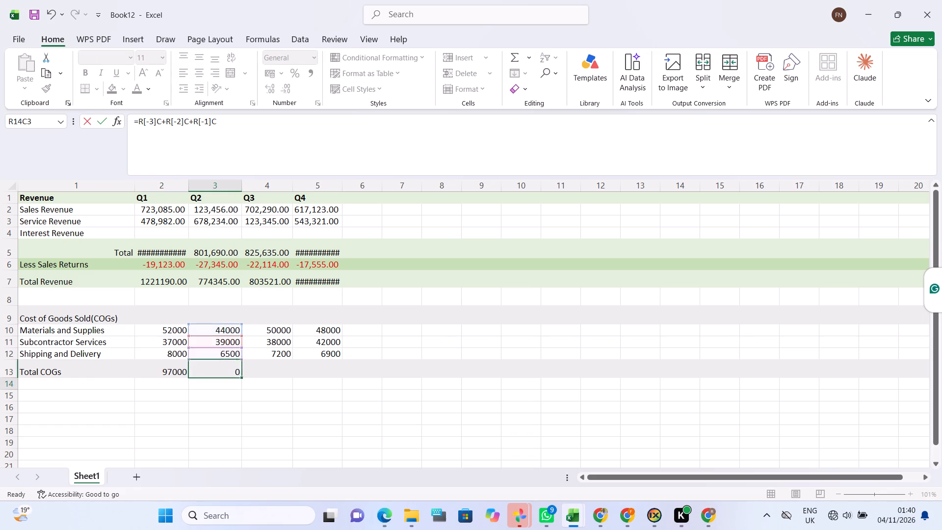
Enter a Q3 Total COGs formula adding the Q3 Materials and Supplies, Subcontractor Services and Shipping and Delivery cells.
{"action": "left_click", "coordinate": [254, 366]}
{"action": "key", "text": "equal"}
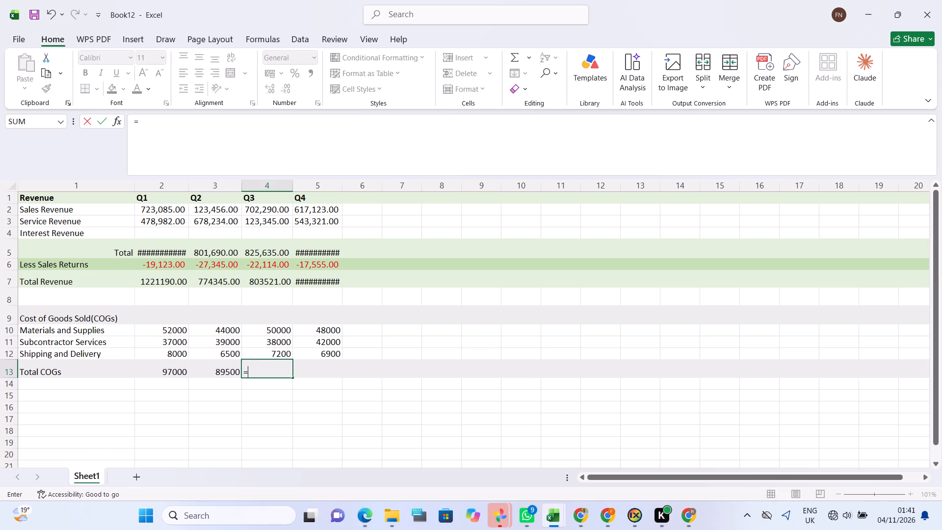
{"action": "left_click", "coordinate": [267, 327]}
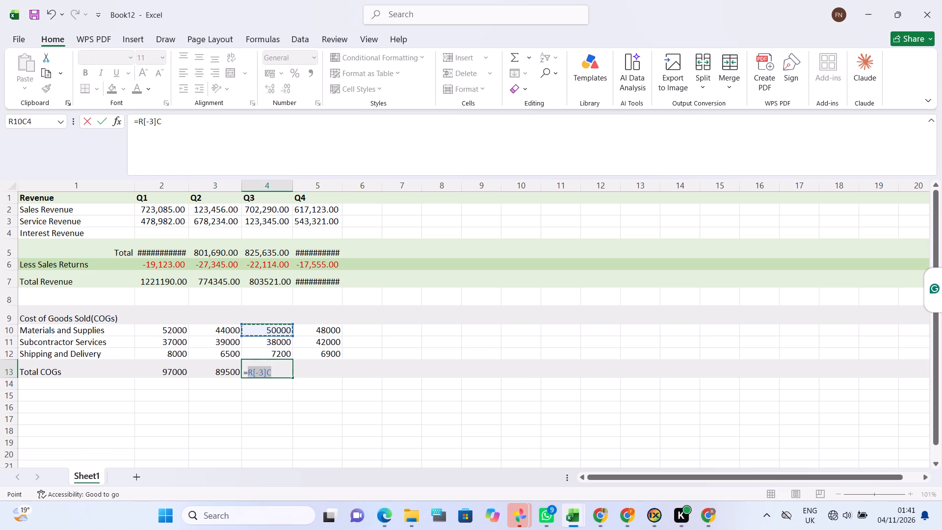
{"action": "key", "text": "shift+plus"}
{"action": "left_click", "coordinate": [269, 340]}
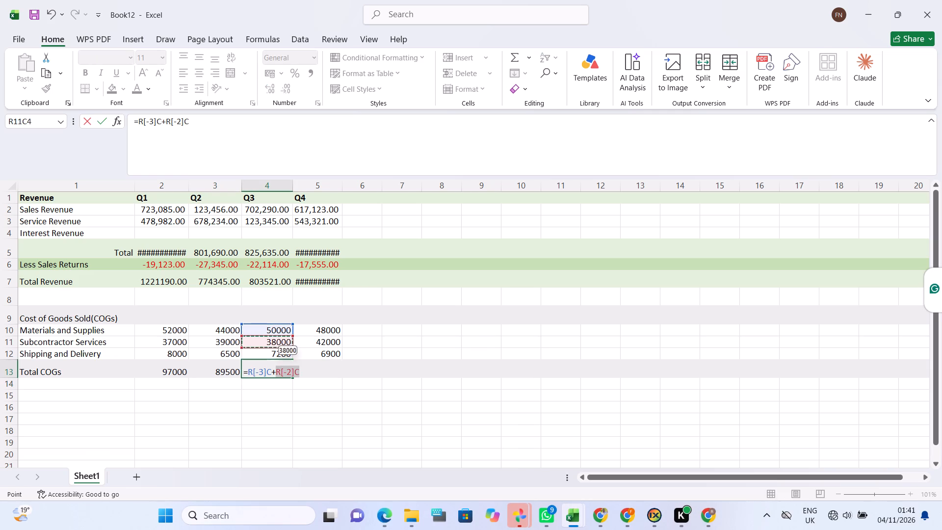
{"action": "key", "text": "shift+plus"}
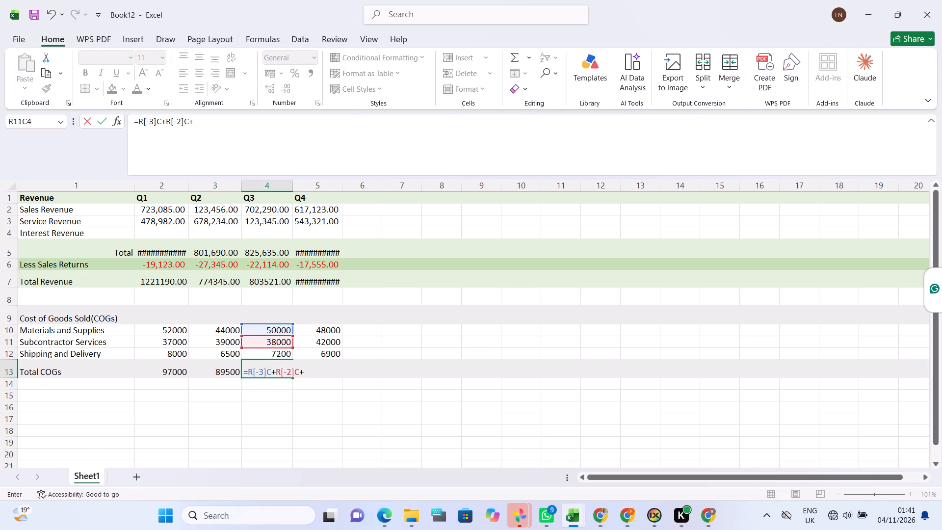
{"action": "left_click", "coordinate": [271, 355]}
{"action": "key", "text": "Return"}
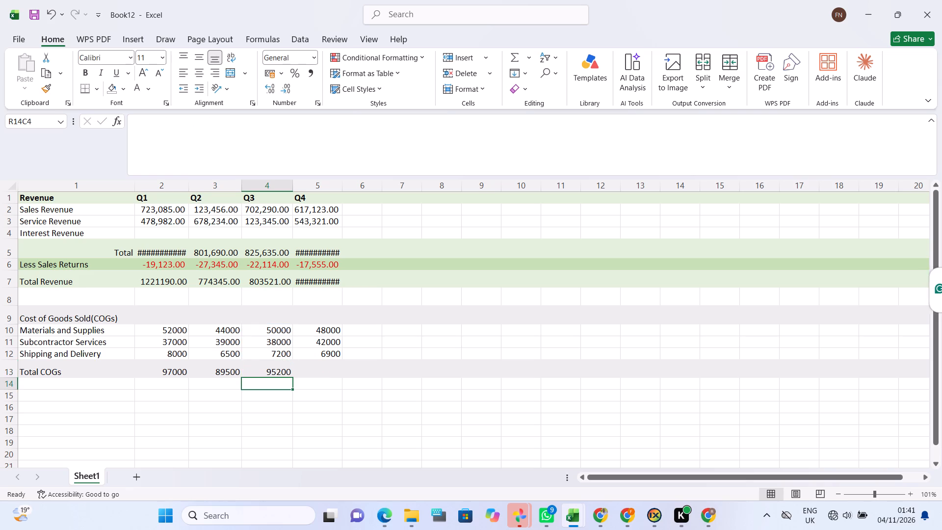
Enter a Q4 Total COGs formula adding the Q4 Materials and Supplies, Subcontractor Services and Shipping and Delivery cells.
{"action": "key", "text": "equal"}
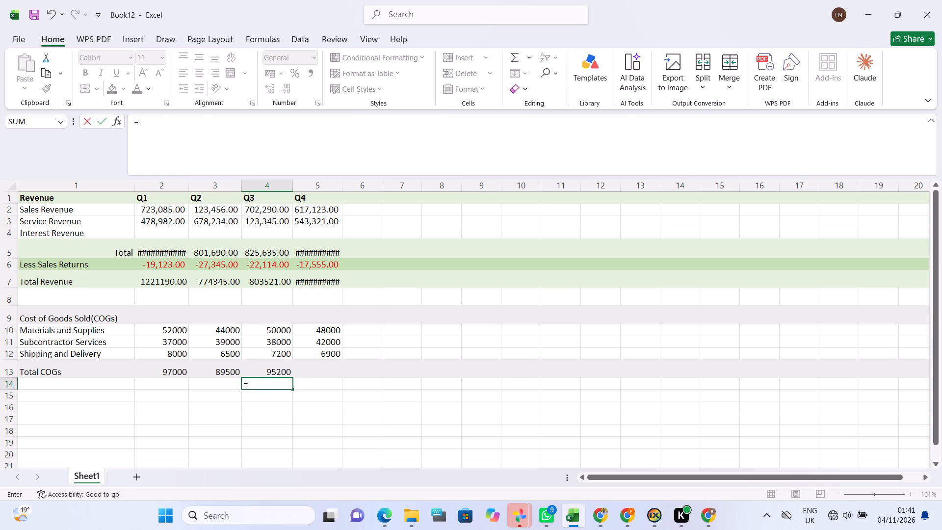
{"action": "key", "text": "BackSpace"}
{"action": "left_click", "coordinate": [316, 371]}
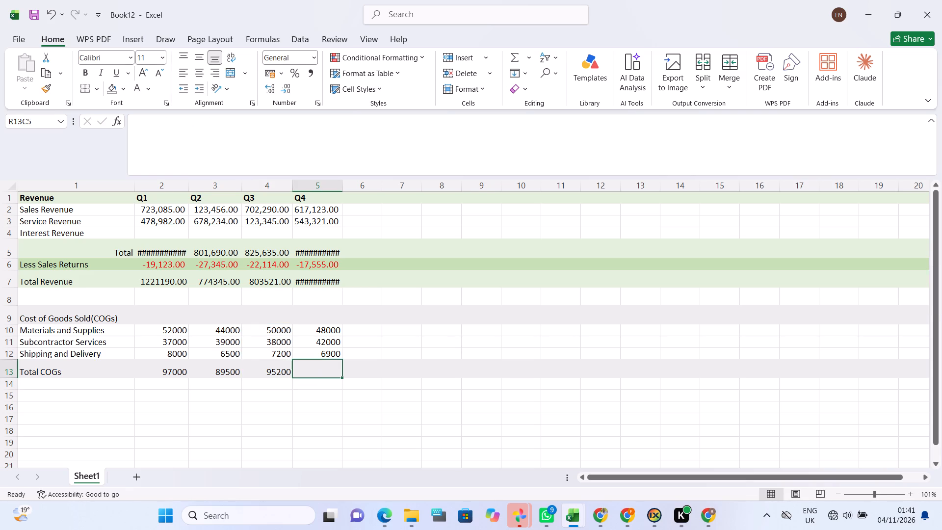
{"action": "key", "text": "equal"}
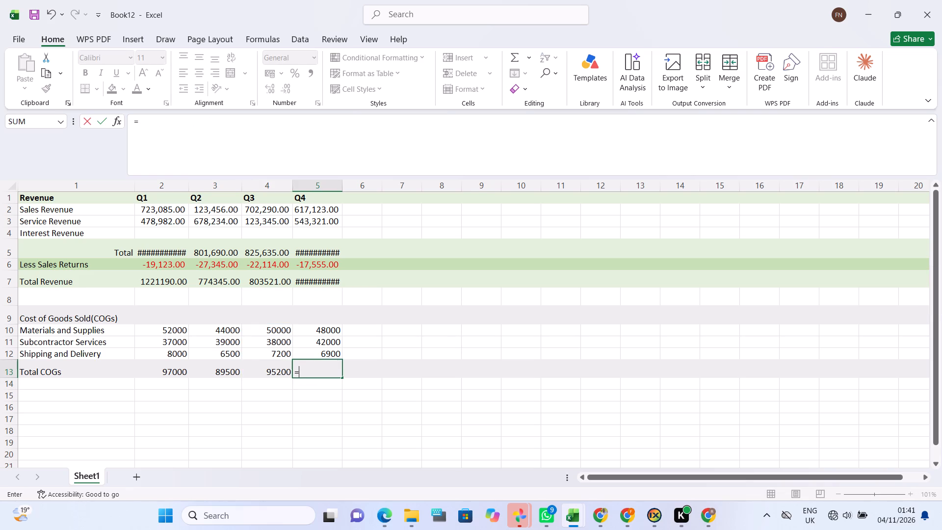
{"action": "left_click", "coordinate": [334, 331]}
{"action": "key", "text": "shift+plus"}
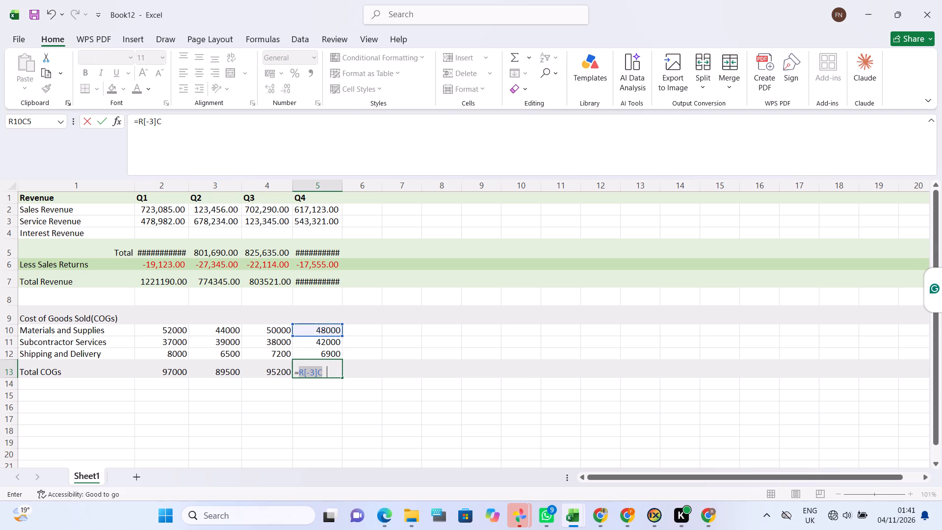
{"action": "left_click", "coordinate": [335, 340]}
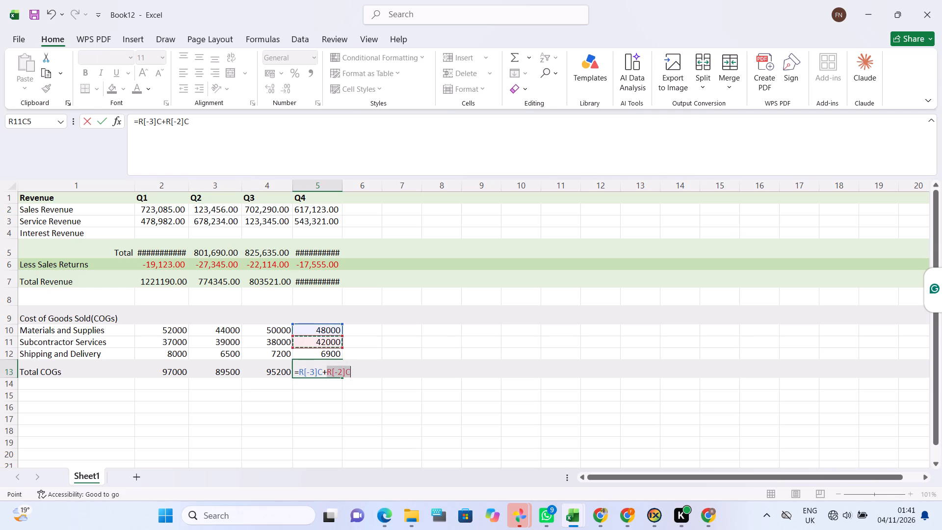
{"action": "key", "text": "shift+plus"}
{"action": "left_click", "coordinate": [326, 356]}
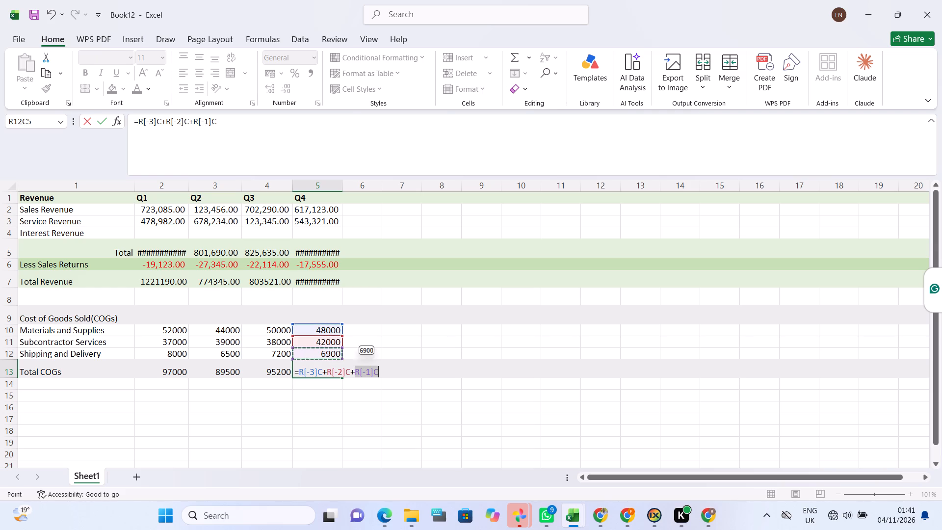
{"action": "key", "text": "Return"}
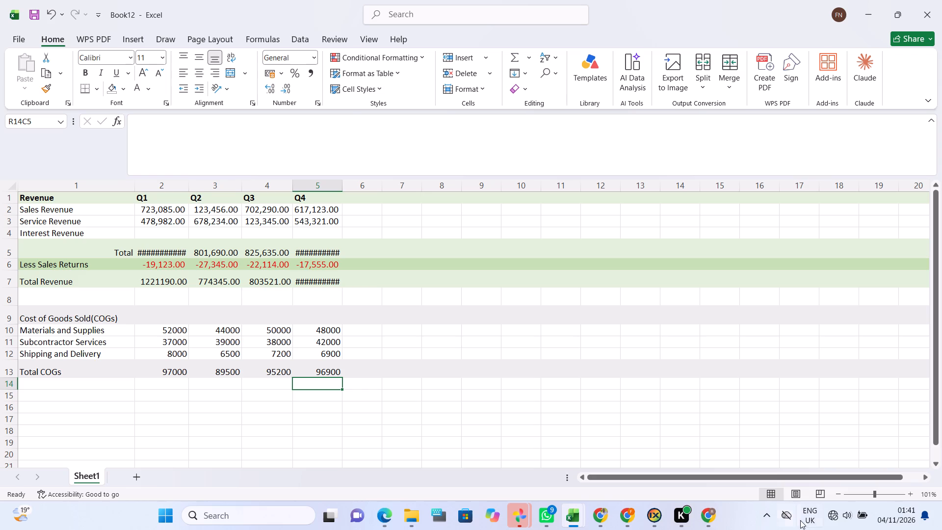
Switch the computer's Wi-Fi connection to the Hero network and return to the worksheet.
{"action": "left_click", "coordinate": [828, 517]}
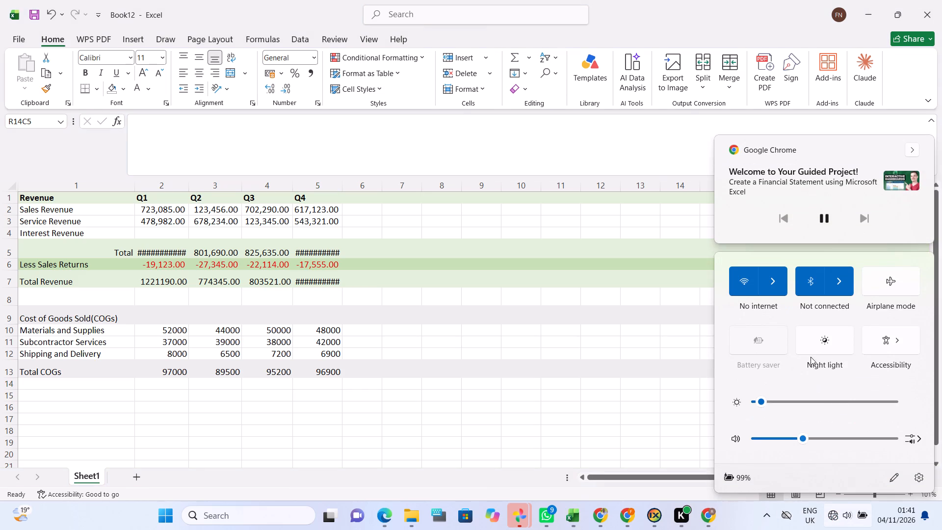
{"action": "left_click", "coordinate": [786, 288]}
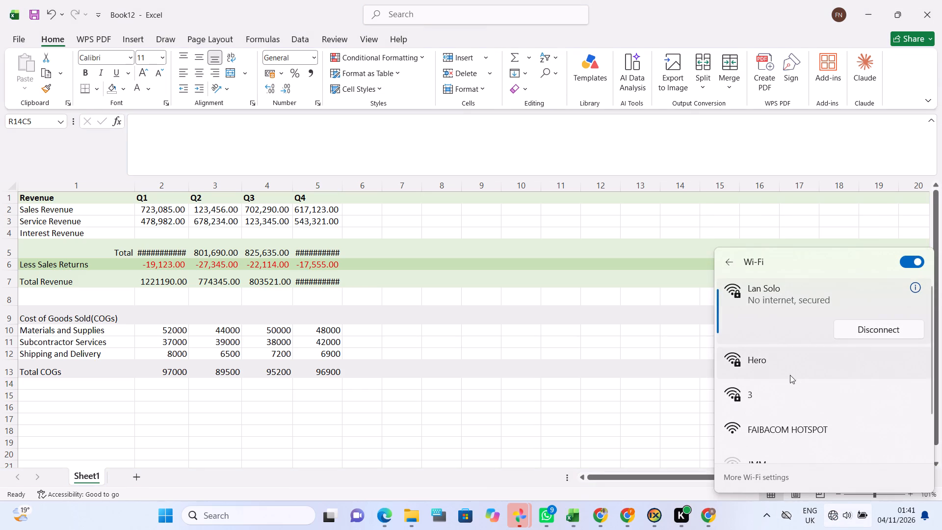
{"action": "left_click", "coordinate": [787, 370]}
{"action": "left_click", "coordinate": [839, 390]}
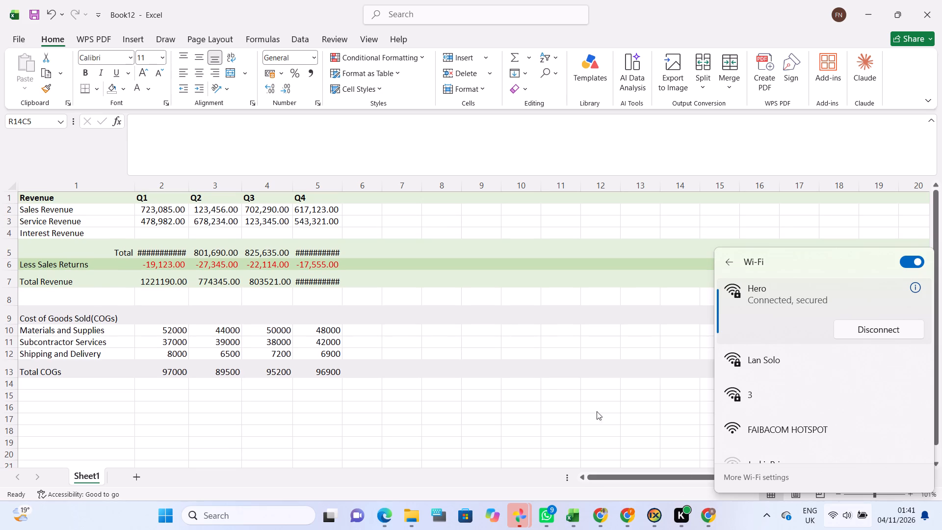
{"action": "left_click", "coordinate": [96, 374]}
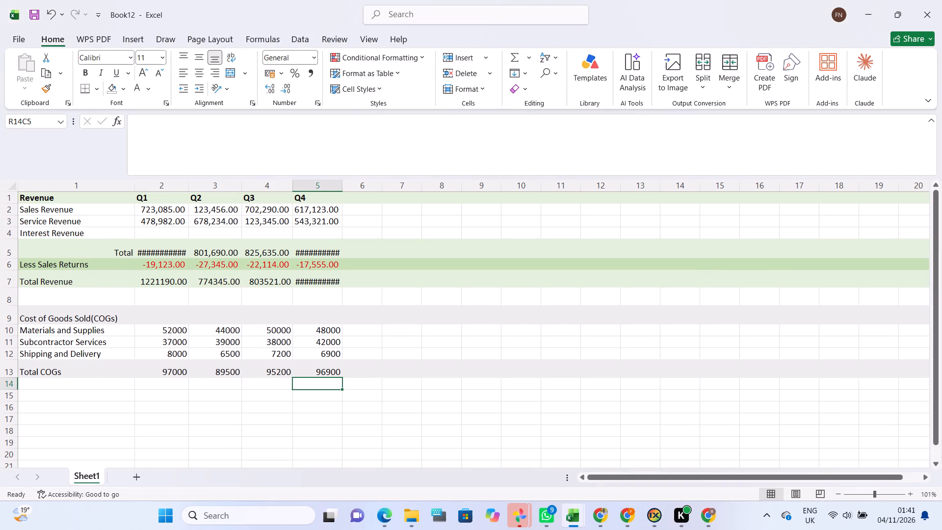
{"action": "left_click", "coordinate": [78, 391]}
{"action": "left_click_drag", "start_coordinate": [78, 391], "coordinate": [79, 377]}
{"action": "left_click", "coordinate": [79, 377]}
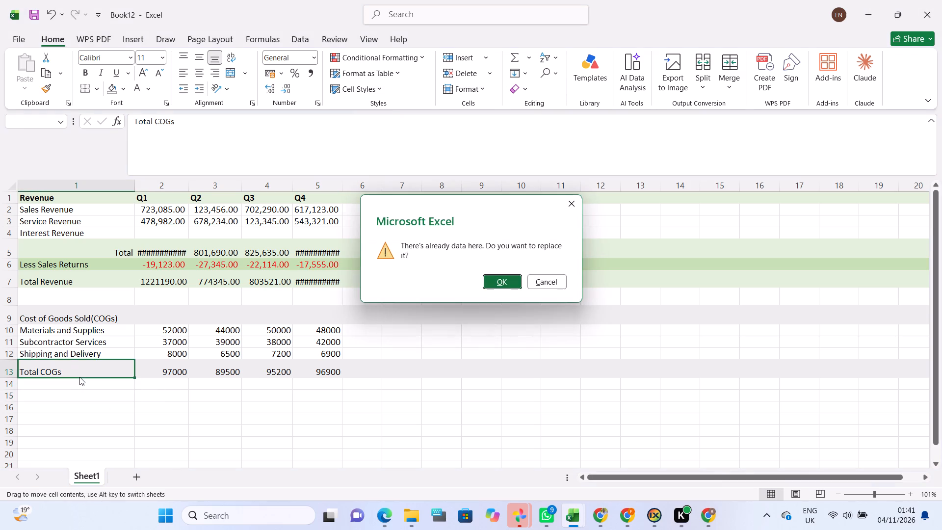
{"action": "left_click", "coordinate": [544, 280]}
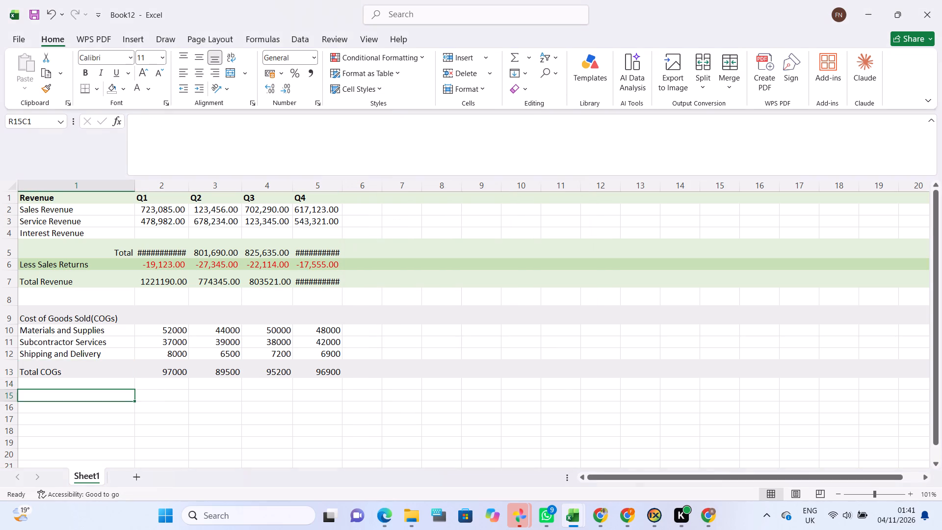
Enter the label "Gross Revenue" in the first column of row 14, directly below Total COGs.
{"action": "left_click", "coordinate": [103, 391]}
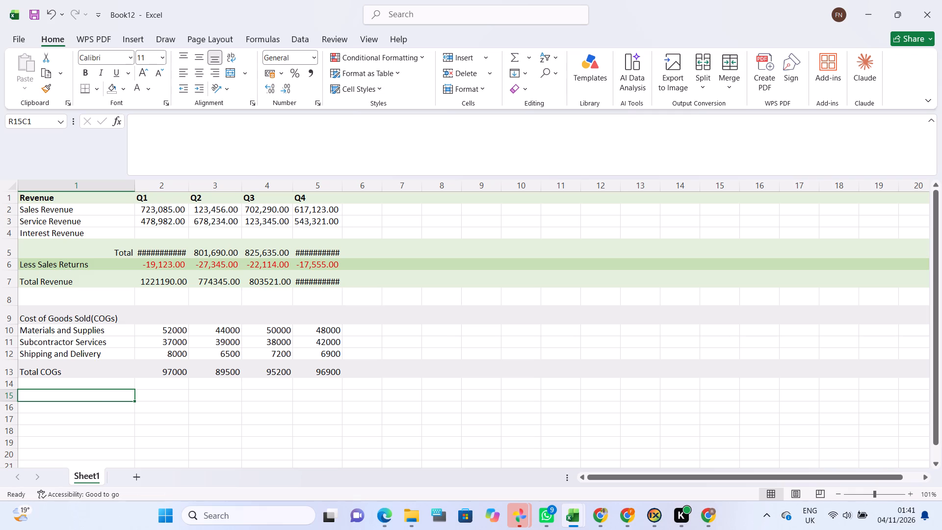
{"action": "left_click", "coordinate": [101, 383]}
{"action": "key", "text": "f"}
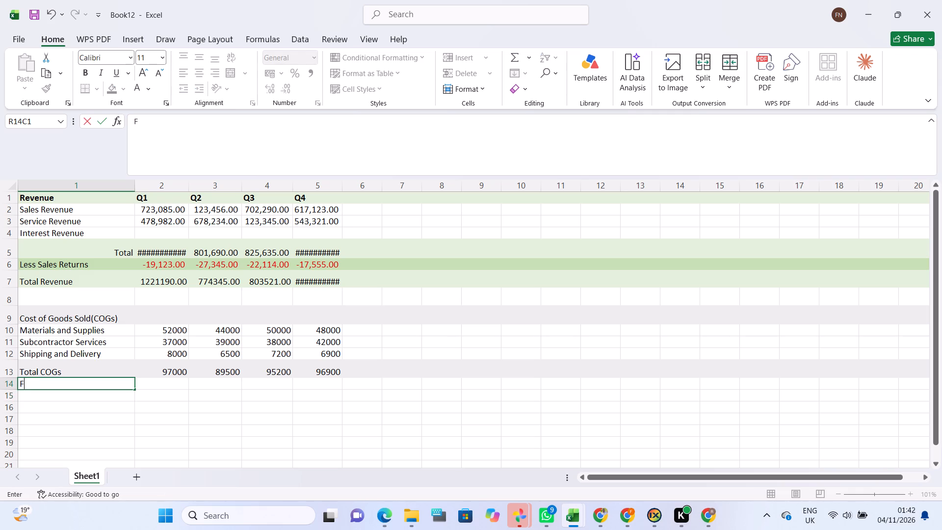
{"action": "key", "text": "BackSpace"}
{"action": "key", "text": "g"}
{"action": "type", "text": "ros"}
{"action": "key", "text": "s"}
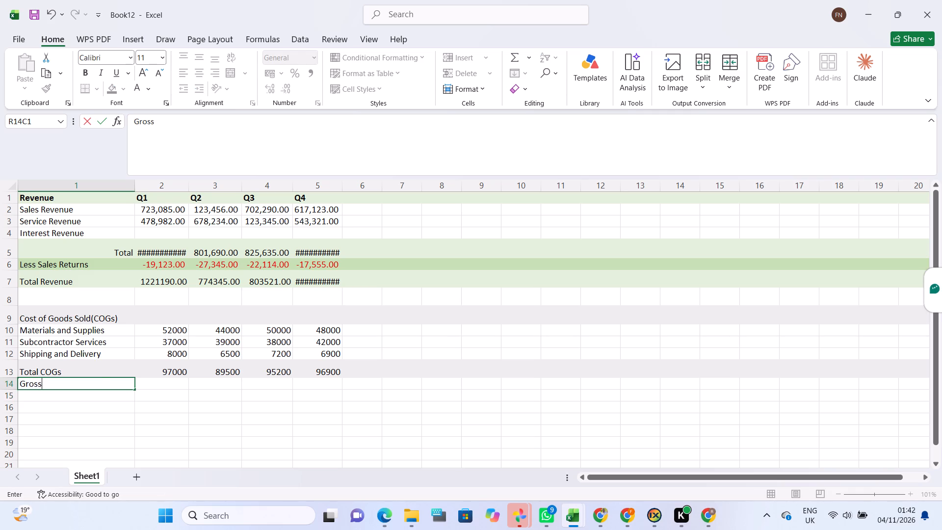
{"action": "key", "text": "space"}
{"action": "key", "text": "r"}
{"action": "type", "text": "evenue"}
{"action": "left_click", "coordinate": [94, 399]}
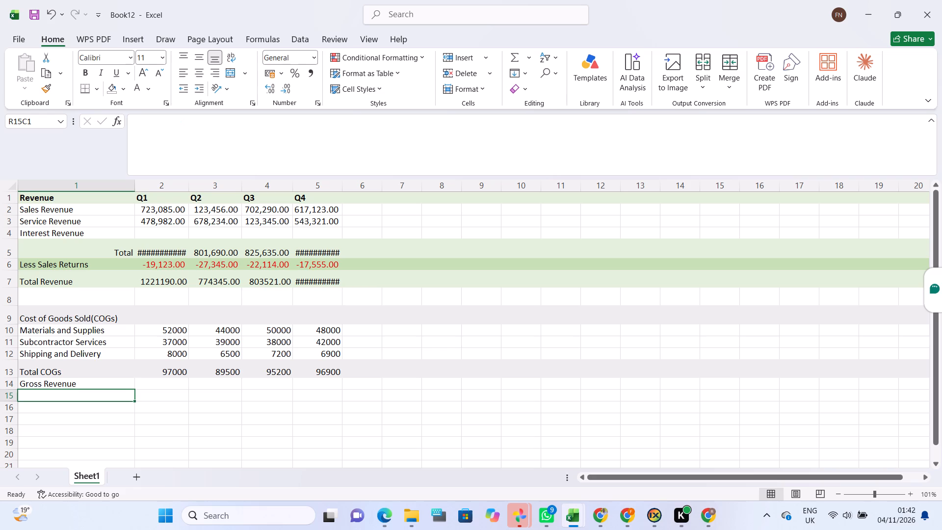
Indent the Gross Revenue label by one level and align it to the right of its cell.
{"action": "left_click", "coordinate": [96, 384]}
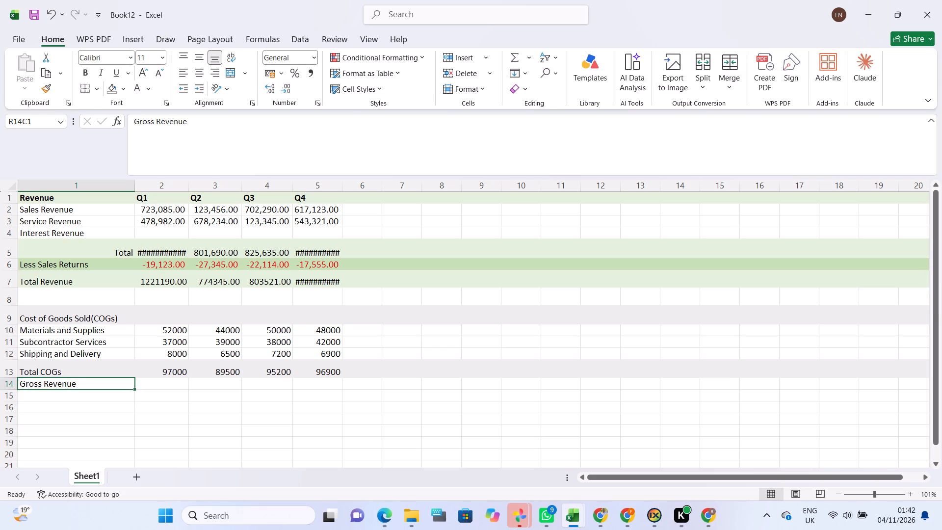
{"action": "left_click", "coordinate": [205, 91]}
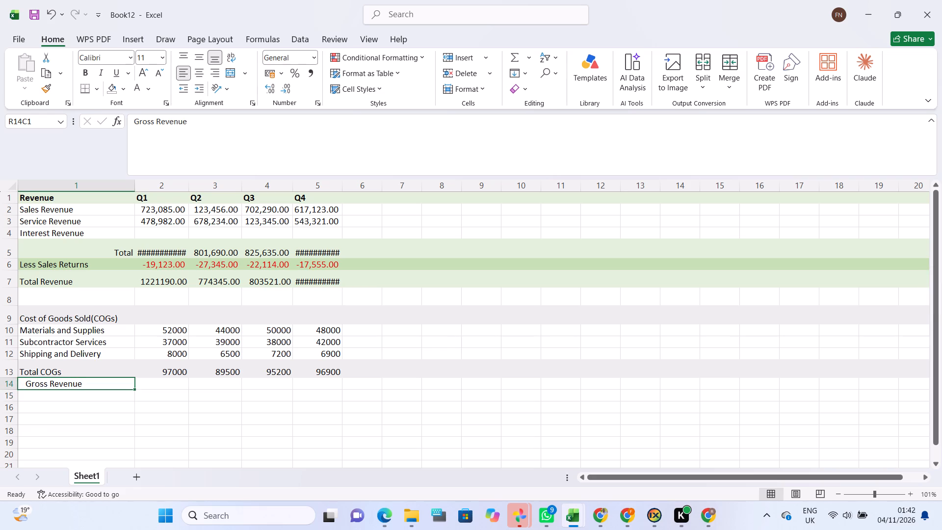
{"action": "left_click", "coordinate": [216, 69]}
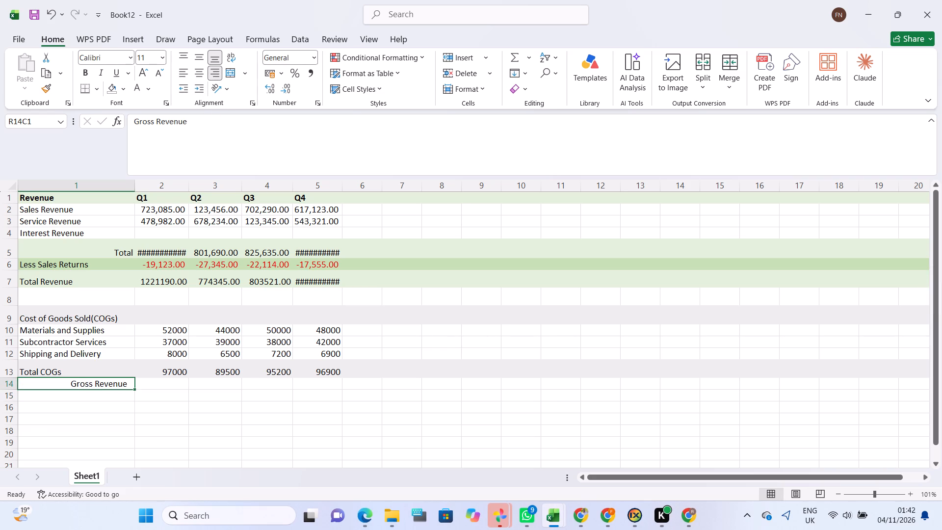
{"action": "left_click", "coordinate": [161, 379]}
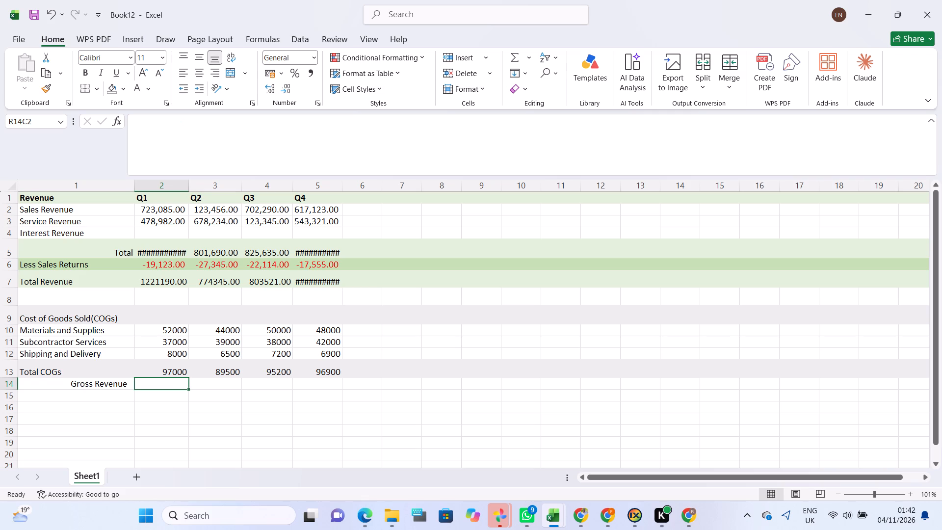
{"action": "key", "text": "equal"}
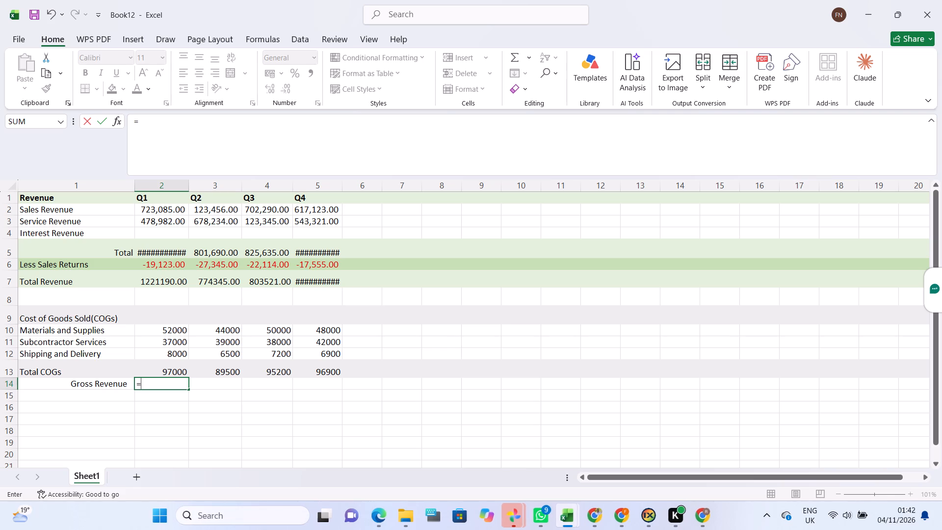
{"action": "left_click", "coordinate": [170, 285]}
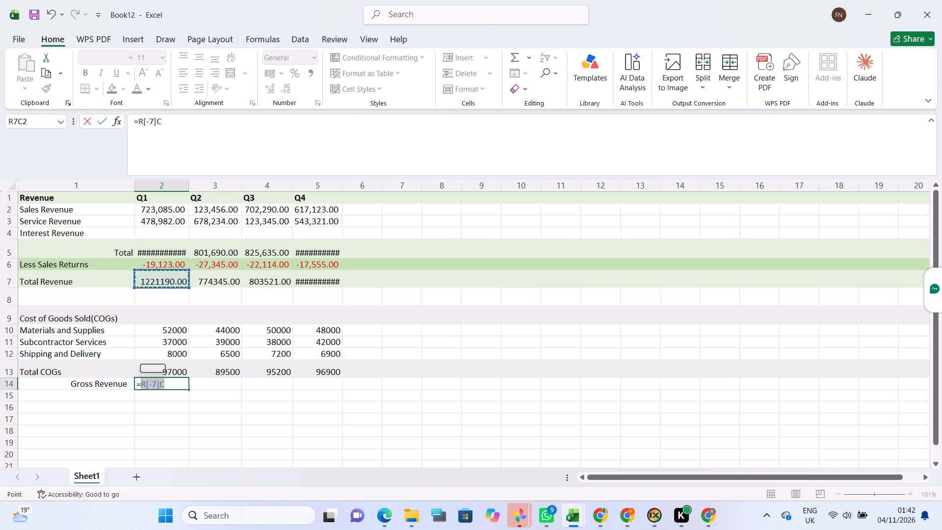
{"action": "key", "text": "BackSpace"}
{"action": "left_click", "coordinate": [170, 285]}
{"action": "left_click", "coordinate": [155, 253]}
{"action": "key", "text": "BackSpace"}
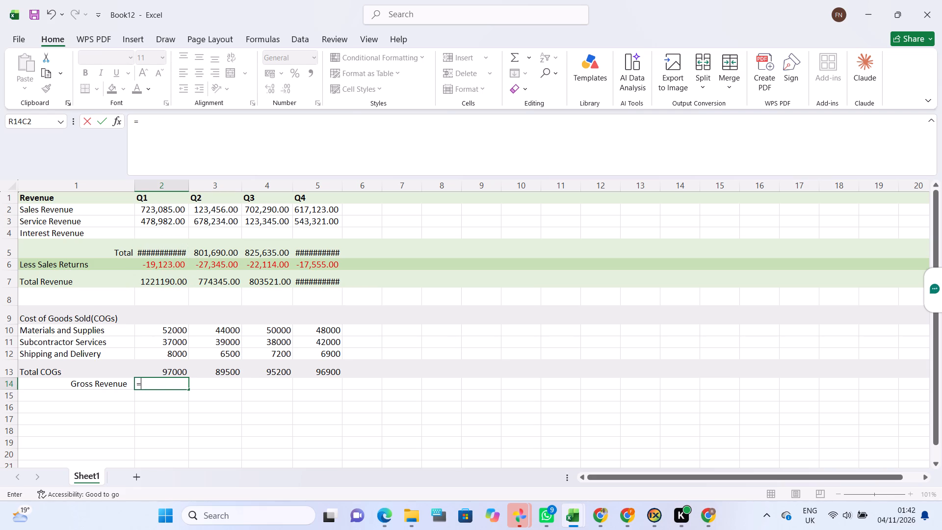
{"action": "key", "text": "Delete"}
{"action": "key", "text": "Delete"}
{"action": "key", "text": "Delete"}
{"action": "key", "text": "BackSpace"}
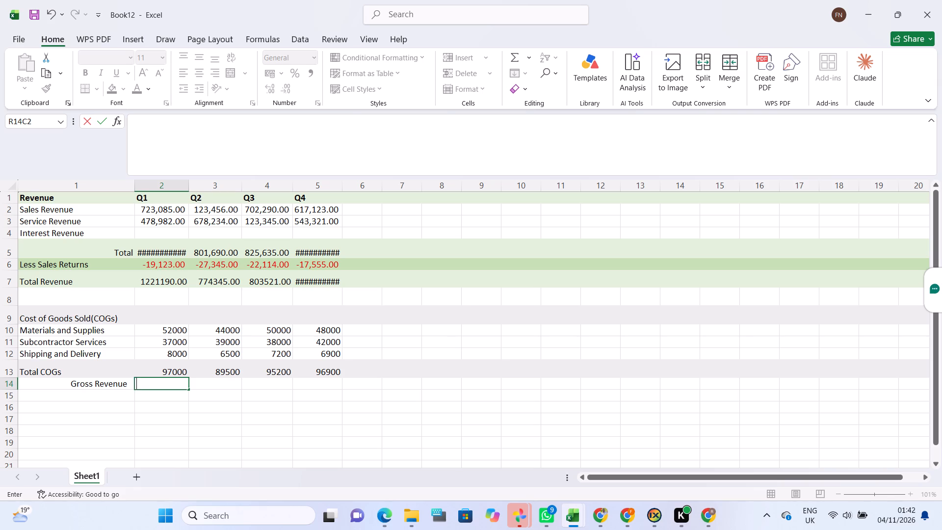
Replace the formula in the Q1 cell of the Total row above Less Sales Returns with the fixed value 1202067.
{"action": "left_click", "coordinate": [157, 253]}
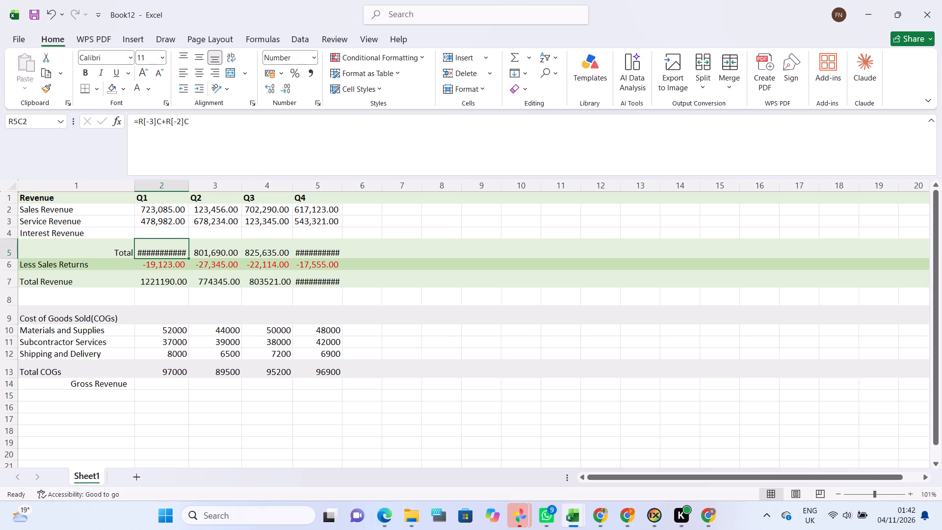
{"action": "left_click", "coordinate": [189, 118]}
{"action": "key", "text": "Delete"}
{"action": "key", "text": "Delete"}
{"action": "key", "text": "Delete"}
{"action": "key", "text": "Delete"}
{"action": "key", "text": "Delete"}
{"action": "key", "text": "Delete"}
{"action": "key", "text": "Delete"}
{"action": "key", "text": "Delete"}
{"action": "key", "text": "Delete"}
{"action": "key", "text": "Delete"}
{"action": "key", "text": "Delete"}
{"action": "key", "text": "Delete"}
{"action": "key", "text": "Delete"}
{"action": "key", "text": "Delete"}
{"action": "key", "text": "Delete"}
{"action": "key", "text": "Delete"}
{"action": "key", "text": "Delete"}
{"action": "key", "text": "Delete"}
{"action": "key", "text": "Delete"}
{"action": "key", "text": "Delete"}
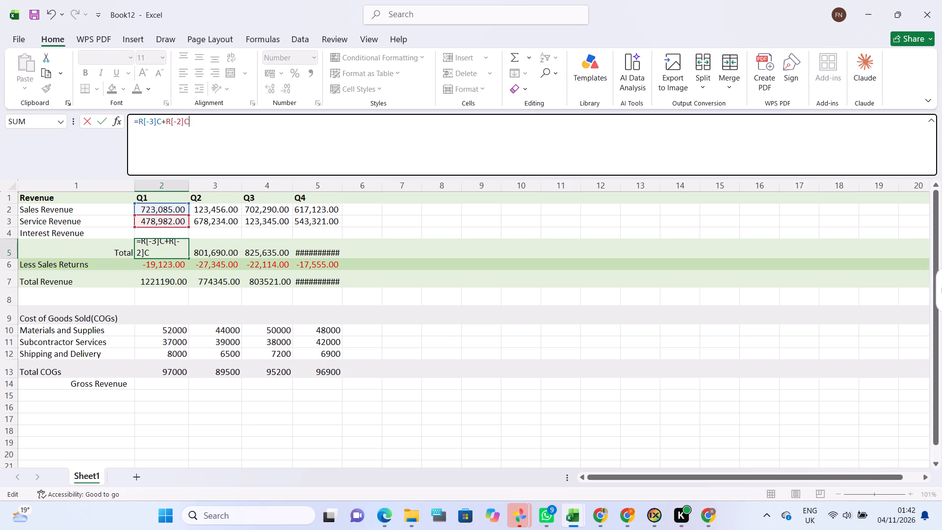
{"action": "key", "text": "BackSpace"}
{"action": "key", "text": "BackSpace"}
{"action": "key", "text": "BackSpace"}
{"action": "key", "text": "BackSpace"}
{"action": "key", "text": "BackSpace"}
{"action": "key", "text": "BackSpace"}
{"action": "key", "text": "BackSpace"}
{"action": "key", "text": "BackSpace"}
{"action": "key", "text": "BackSpace"}
{"action": "key", "text": "BackSpace"}
{"action": "key", "text": "BackSpace"}
{"action": "key", "text": "BackSpace"}
{"action": "key", "text": "BackSpace"}
{"action": "key", "text": "BackSpace"}
{"action": "key", "text": "BackSpace"}
{"action": "key", "text": "BackSpace"}
{"action": "key", "text": "BackSpace"}
{"action": "key", "text": "BackSpace"}
{"action": "key", "text": "BackSpace"}
{"action": "key", "text": "BackSpace"}
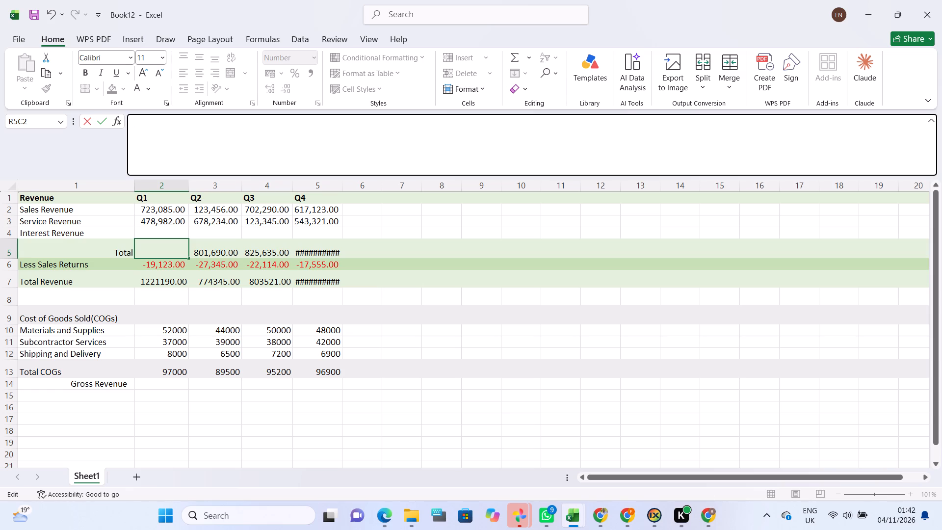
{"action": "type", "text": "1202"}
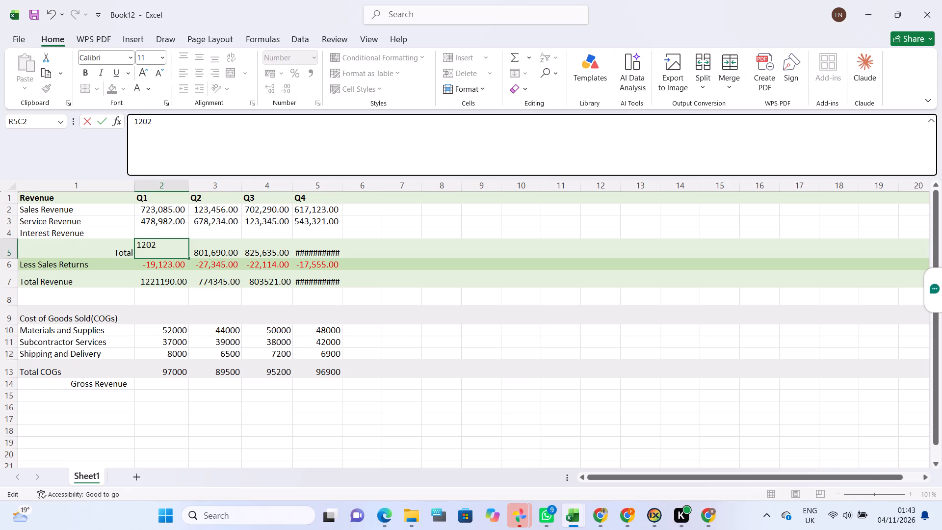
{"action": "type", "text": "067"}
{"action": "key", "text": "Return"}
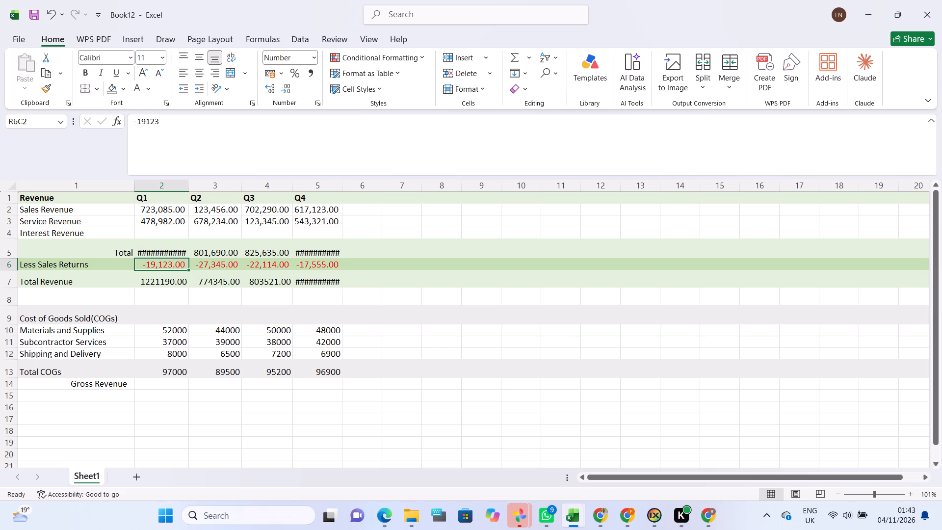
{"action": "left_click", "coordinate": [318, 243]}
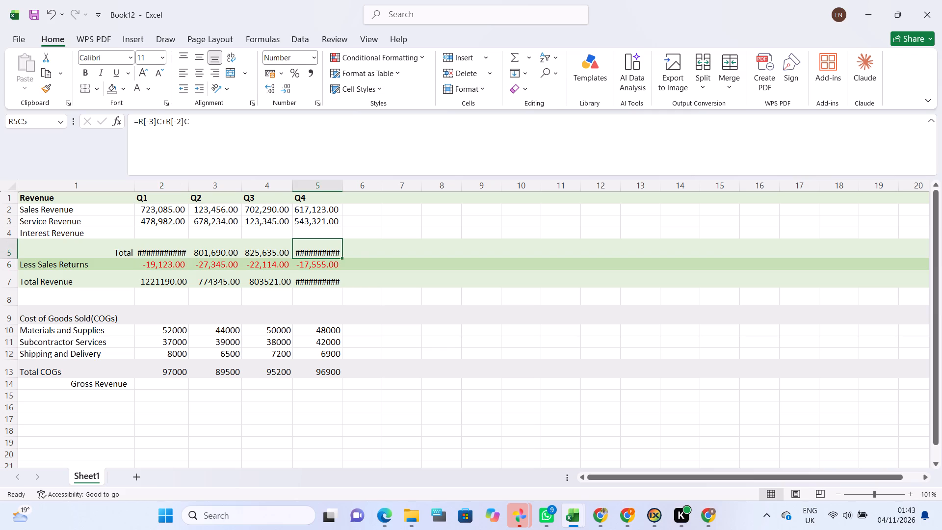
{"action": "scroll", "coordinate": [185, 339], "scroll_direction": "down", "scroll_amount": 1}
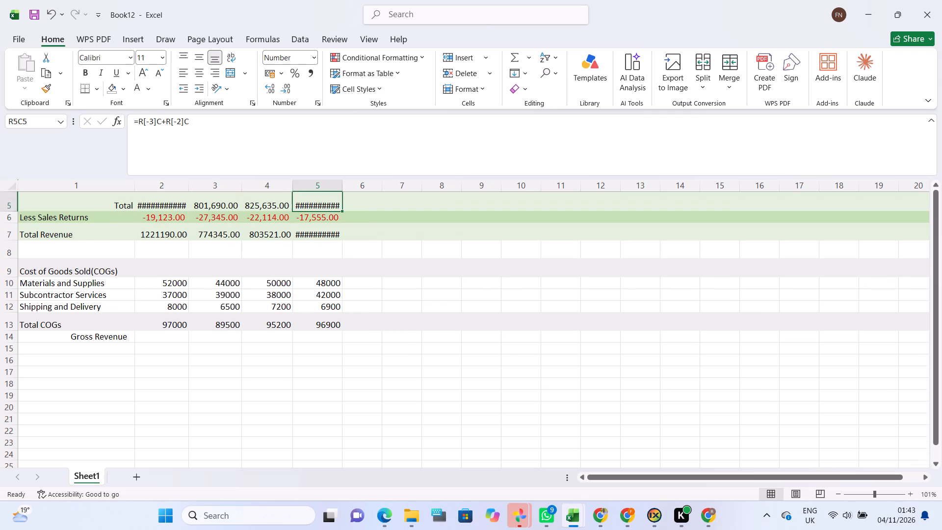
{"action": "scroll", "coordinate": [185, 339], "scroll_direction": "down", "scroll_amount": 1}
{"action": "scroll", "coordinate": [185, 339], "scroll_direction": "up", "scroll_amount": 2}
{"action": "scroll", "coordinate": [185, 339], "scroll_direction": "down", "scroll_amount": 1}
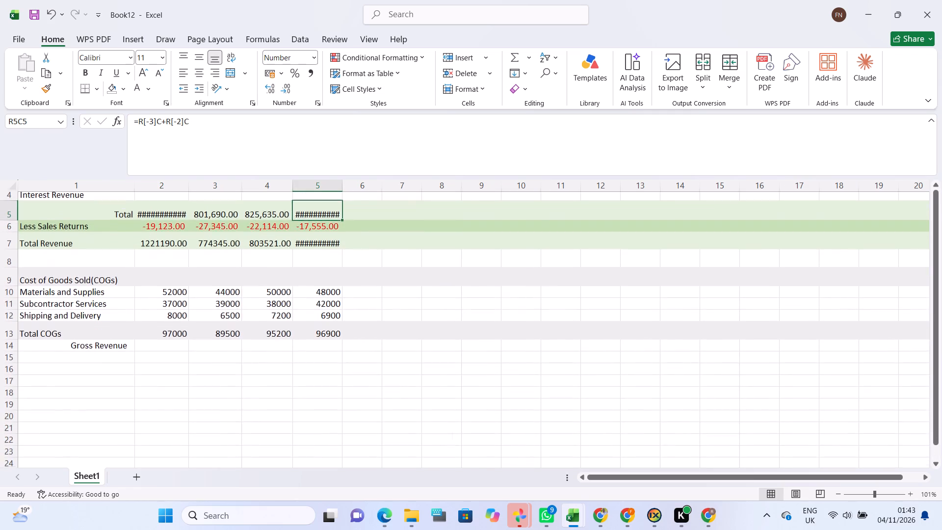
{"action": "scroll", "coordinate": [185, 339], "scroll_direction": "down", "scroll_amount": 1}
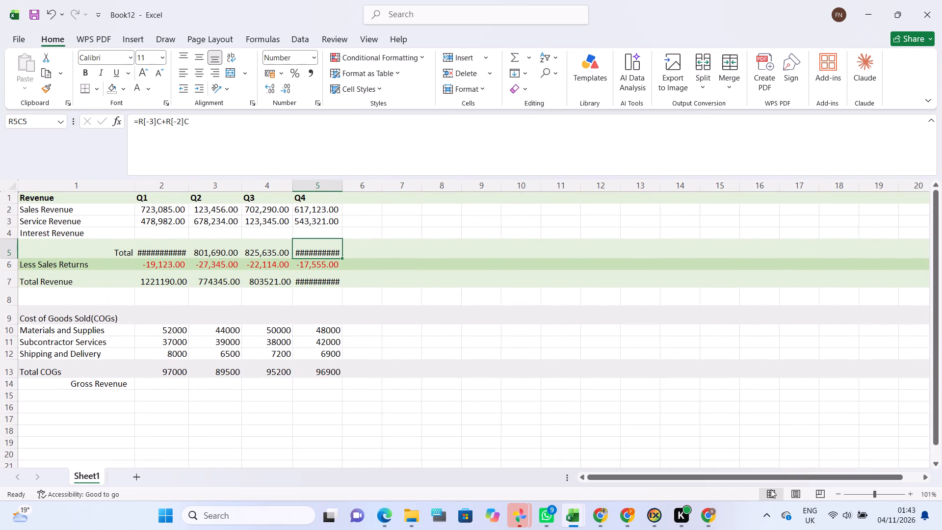